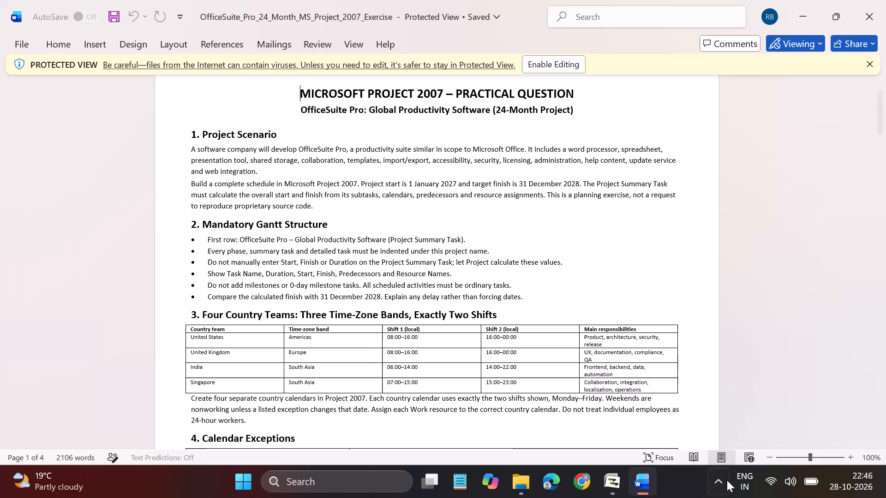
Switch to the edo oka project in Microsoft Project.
{"action": "left_click", "coordinate": [611, 484]}
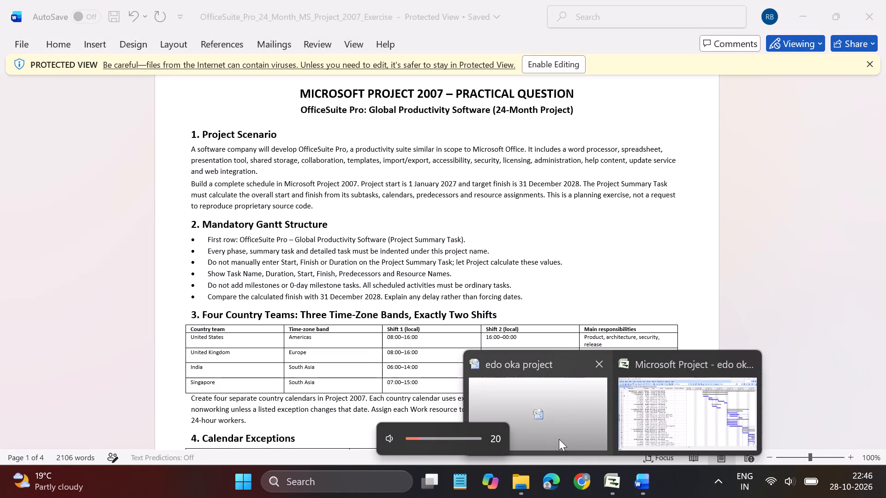
{"action": "left_click", "coordinate": [657, 410]}
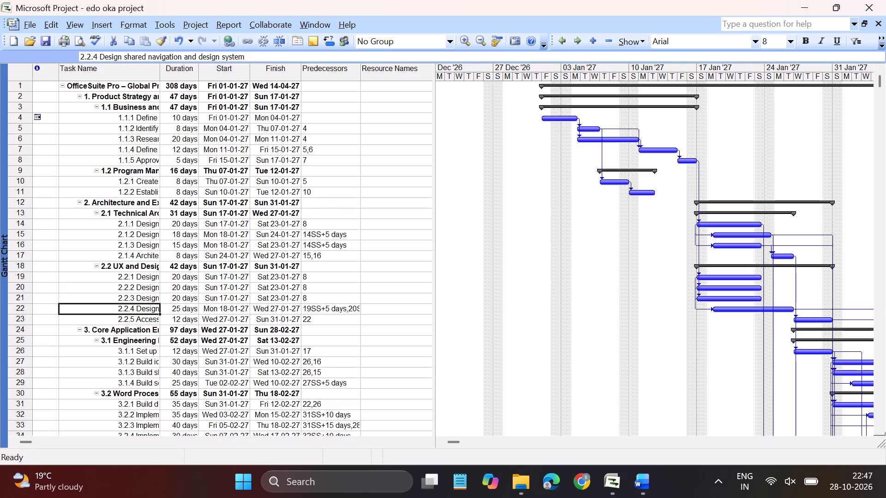
Open the Change Working Time settings, pick 14 October 2026 and choose the base calendar named Copy.
{"action": "left_click", "coordinate": [163, 18]}
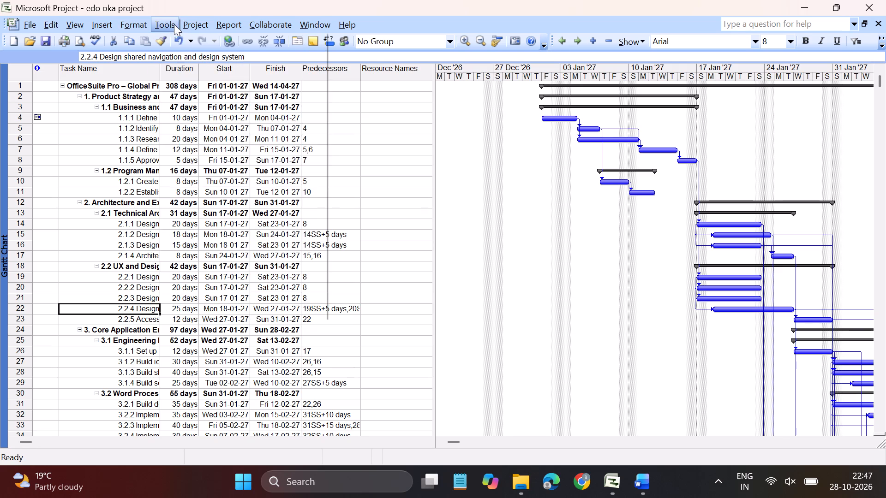
{"action": "left_click", "coordinate": [193, 114]}
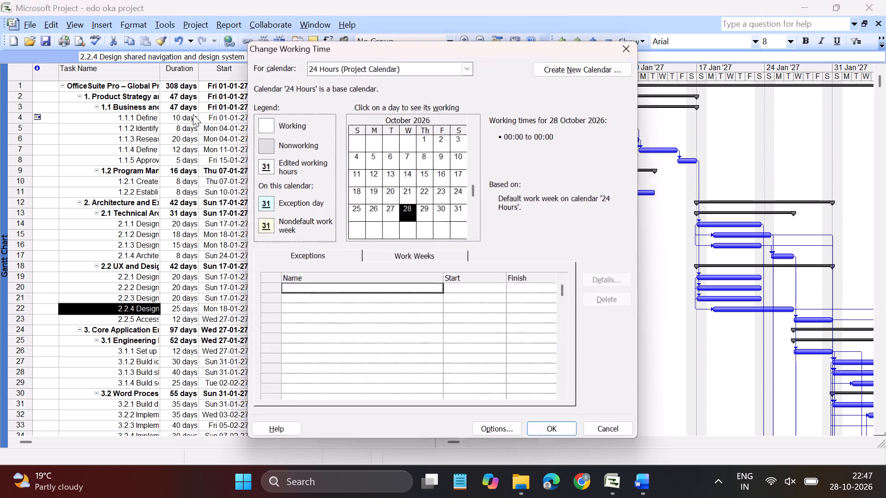
{"action": "left_click", "coordinate": [388, 66]}
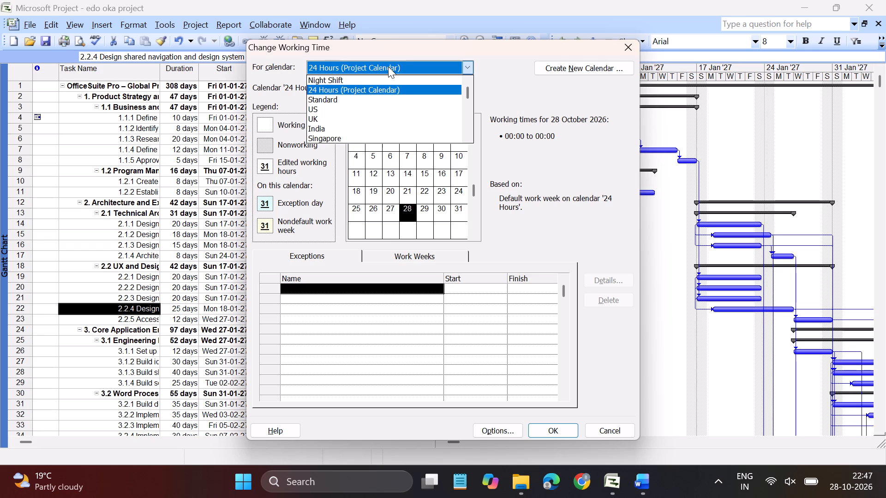
{"action": "left_click", "coordinate": [379, 90]}
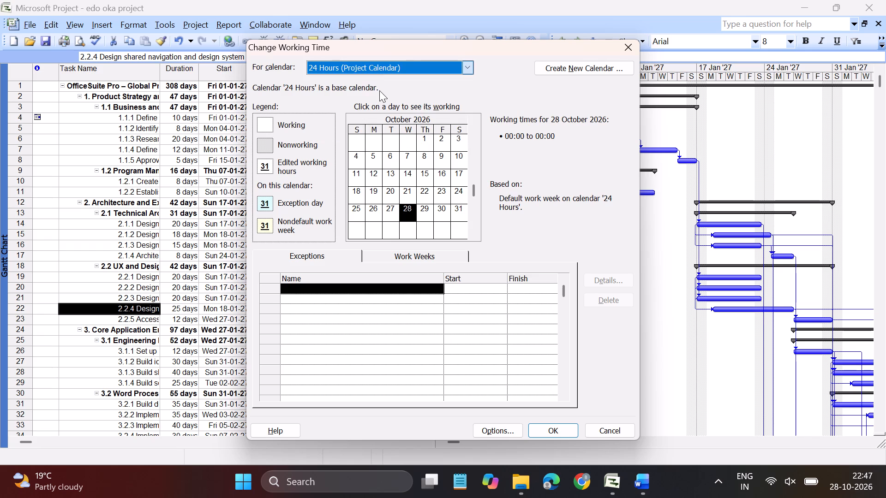
{"action": "left_click", "coordinate": [373, 66]}
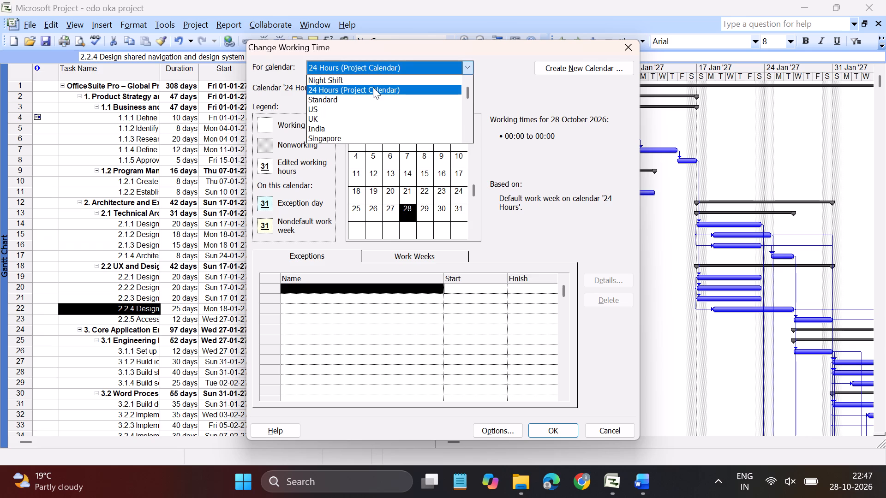
{"action": "left_click", "coordinate": [373, 87]}
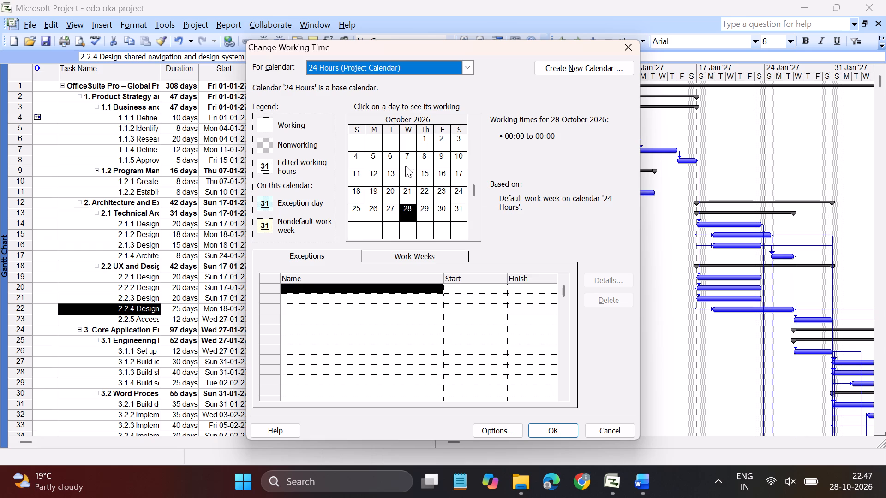
{"action": "left_click", "coordinate": [413, 175]}
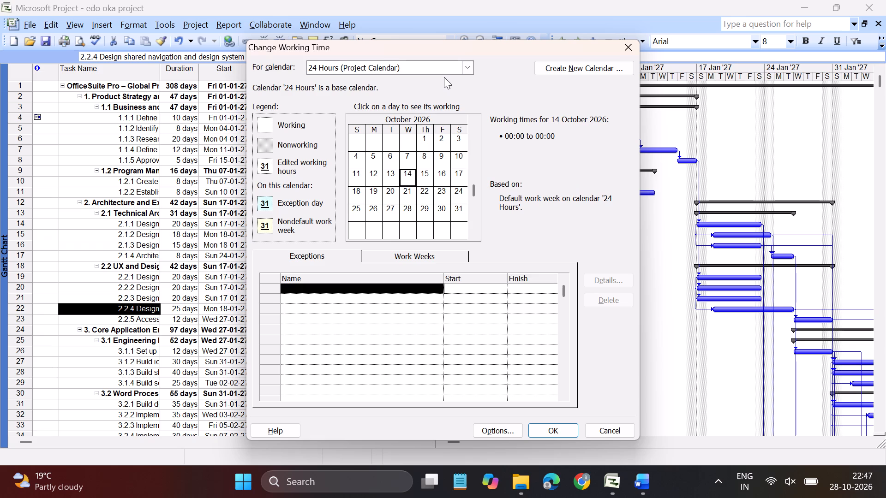
{"action": "left_click", "coordinate": [431, 65]}
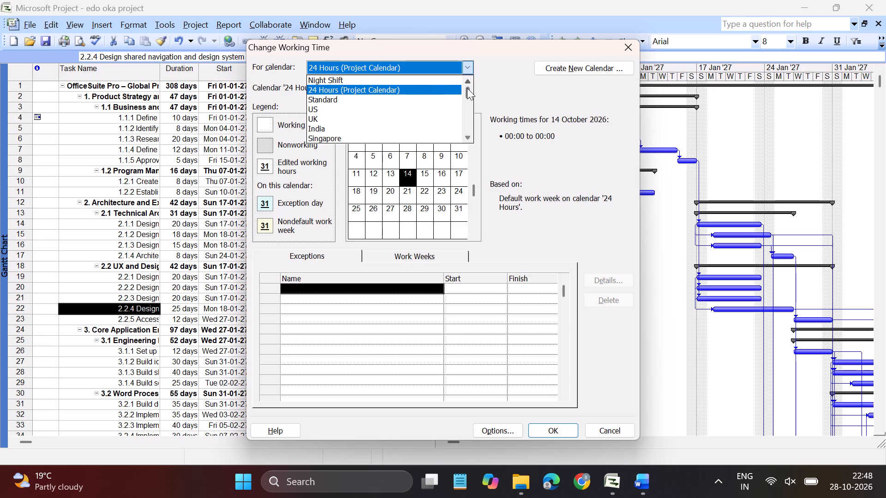
{"action": "left_click_drag", "start_coordinate": [467, 89], "coordinate": [467, 101]}
{"action": "left_click_drag", "start_coordinate": [467, 101], "coordinate": [467, 102]}
{"action": "left_click_drag", "start_coordinate": [467, 102], "coordinate": [467, 118]}
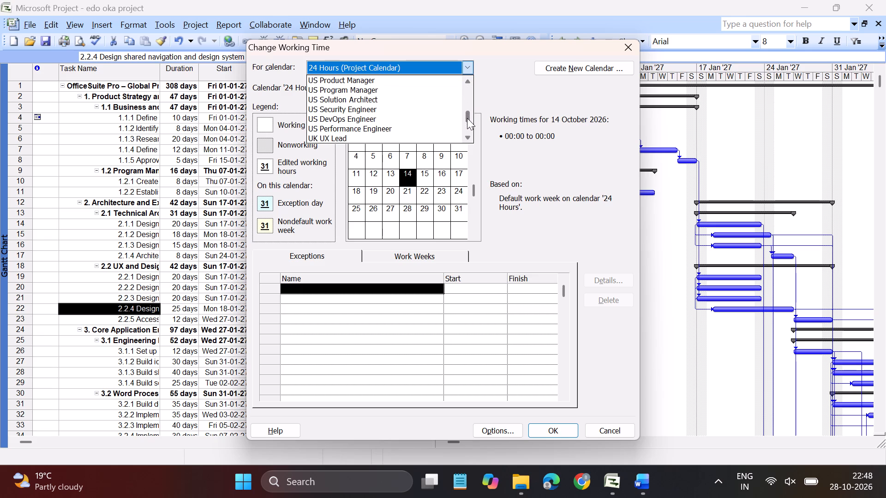
{"action": "left_click_drag", "start_coordinate": [467, 118], "coordinate": [467, 124]}
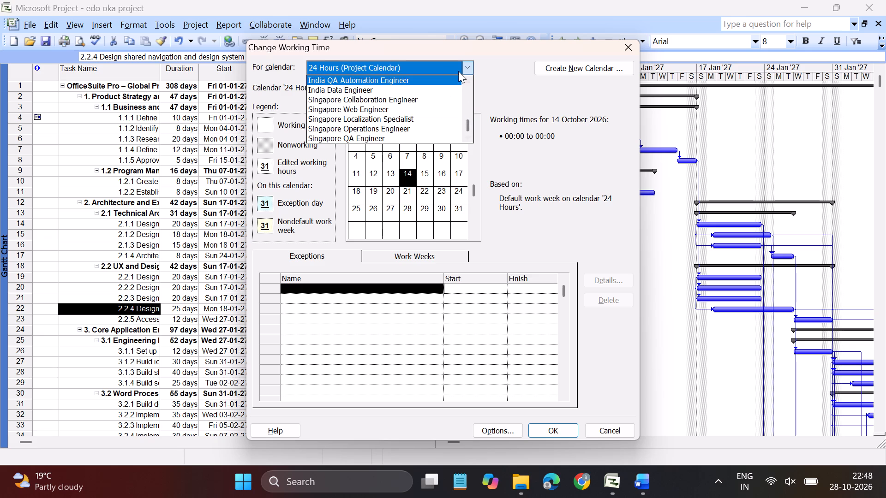
{"action": "triple_click", "coordinate": [468, 81]}
{"action": "triple_click", "coordinate": [468, 81]}
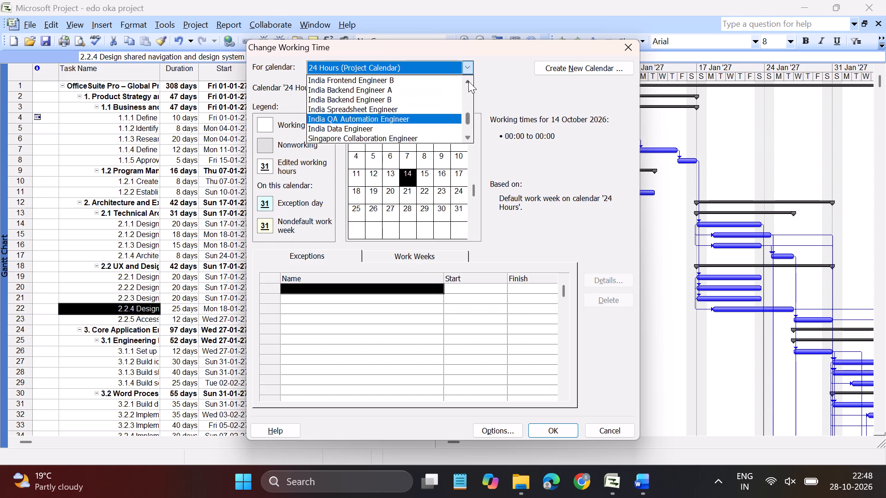
{"action": "triple_click", "coordinate": [468, 81]}
{"action": "triple_click", "coordinate": [468, 81]}
{"action": "triple_click", "coordinate": [468, 81]}
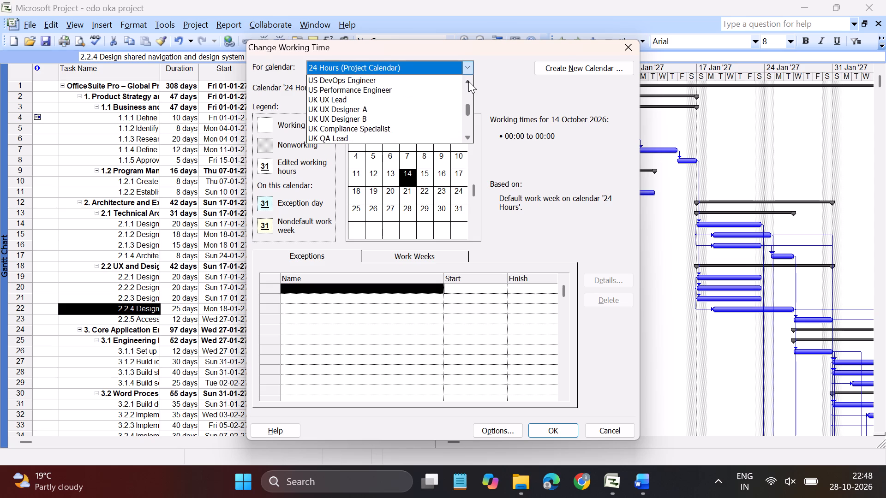
{"action": "triple_click", "coordinate": [468, 81]}
{"action": "double_click", "coordinate": [468, 81]}
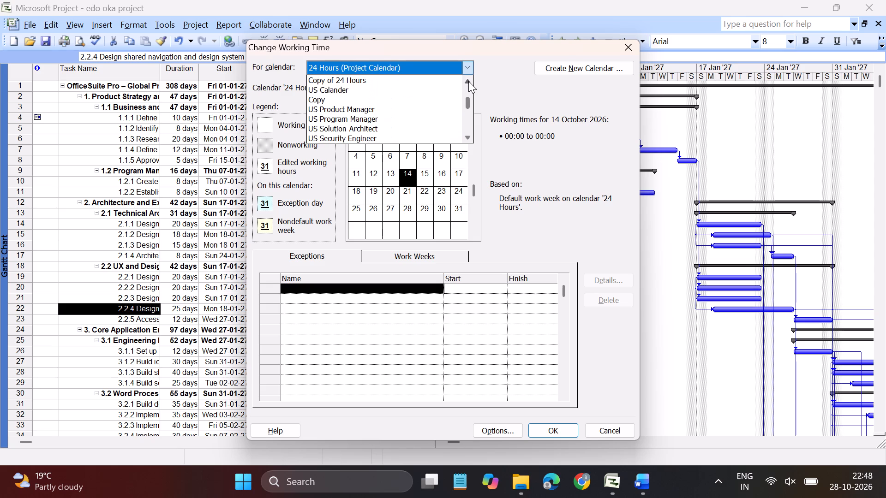
{"action": "left_click", "coordinate": [434, 102]}
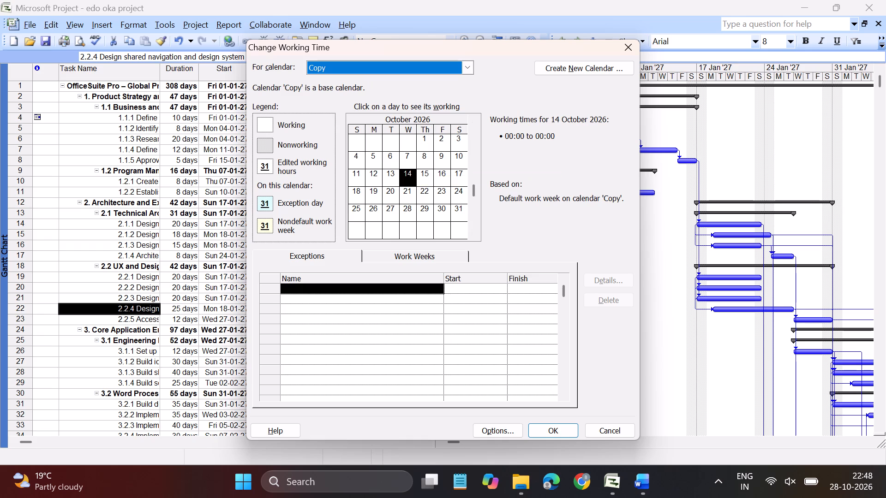
Add a work week named BABU to the Copy calendar, starting and finishing on 14-10-2026.
{"action": "left_click", "coordinate": [402, 257]}
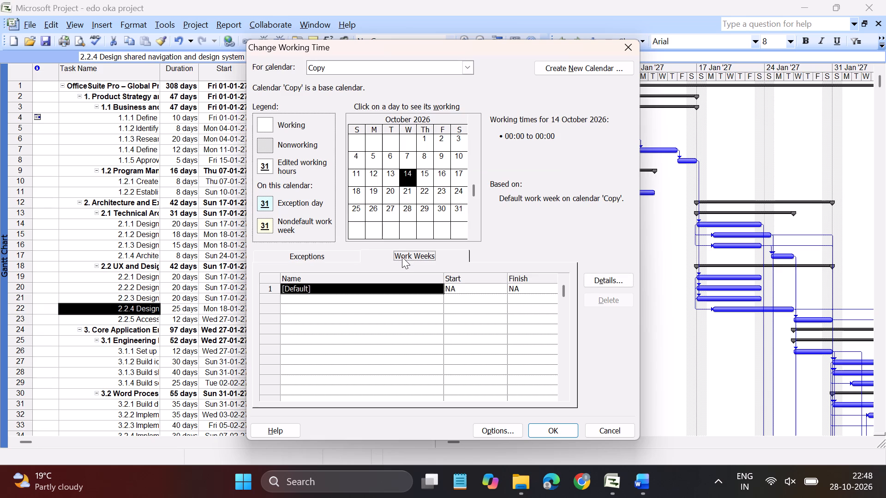
{"action": "left_click", "coordinate": [341, 301]}
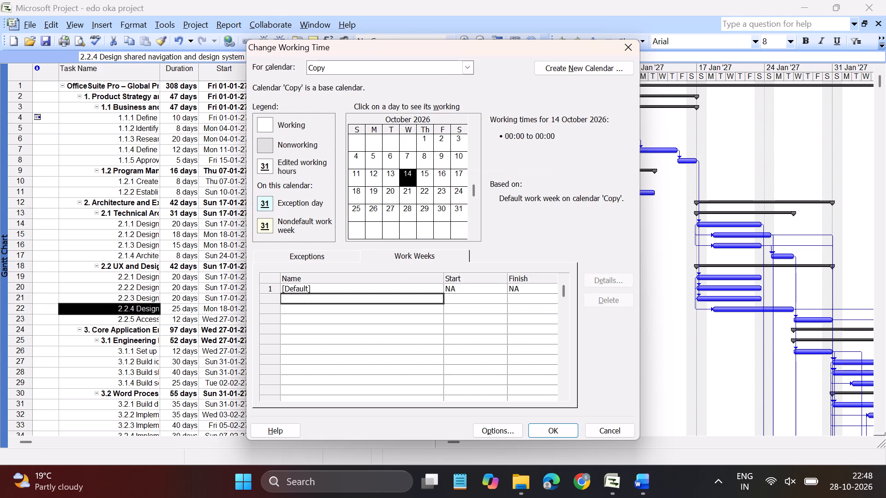
{"action": "type", "text": "BABU"}
{"action": "left_click", "coordinate": [471, 301]}
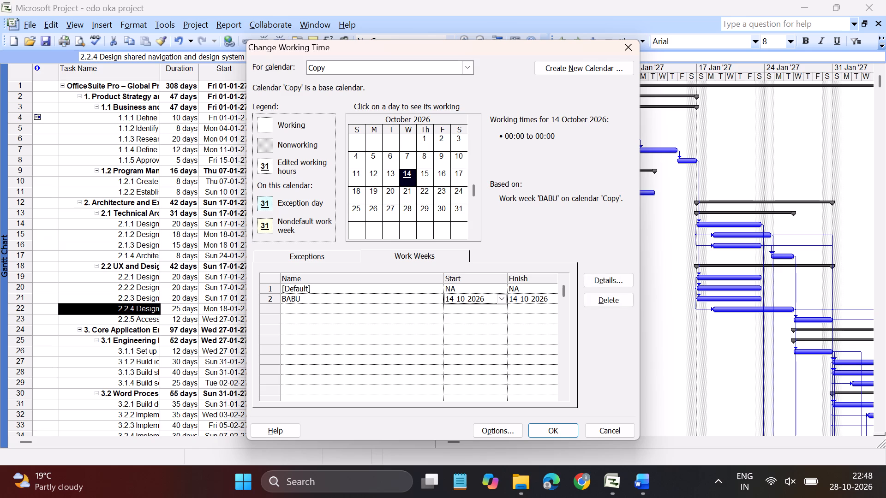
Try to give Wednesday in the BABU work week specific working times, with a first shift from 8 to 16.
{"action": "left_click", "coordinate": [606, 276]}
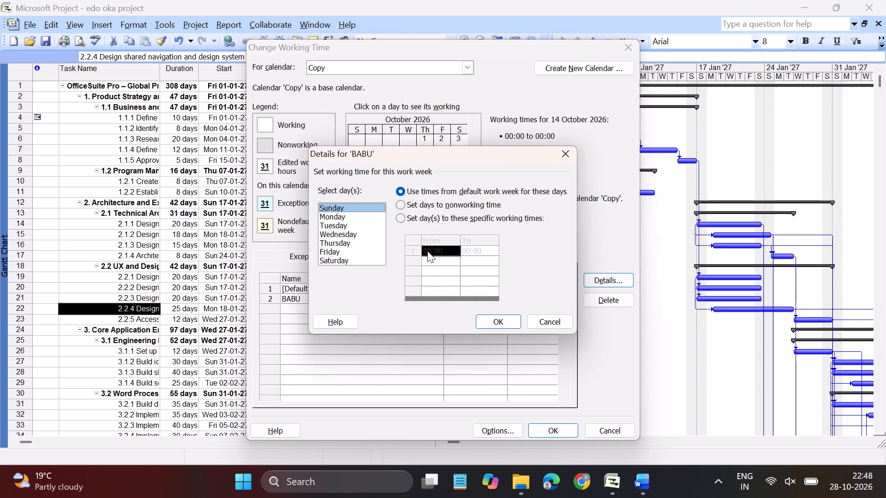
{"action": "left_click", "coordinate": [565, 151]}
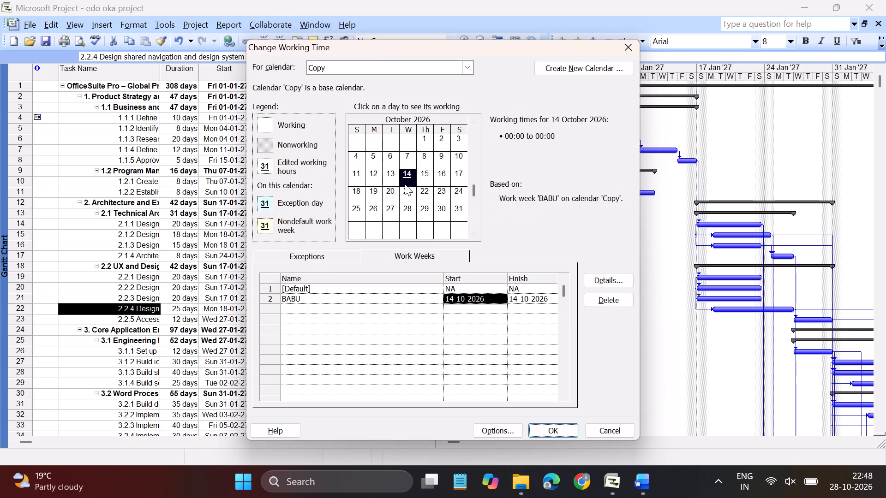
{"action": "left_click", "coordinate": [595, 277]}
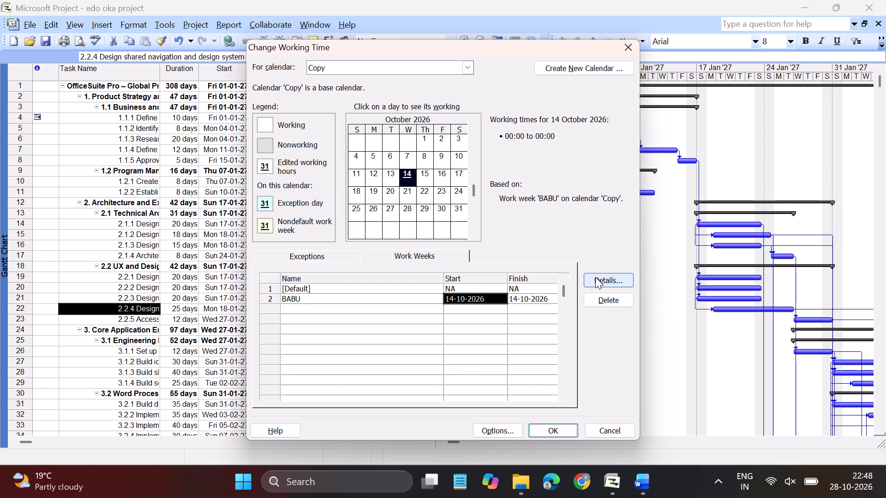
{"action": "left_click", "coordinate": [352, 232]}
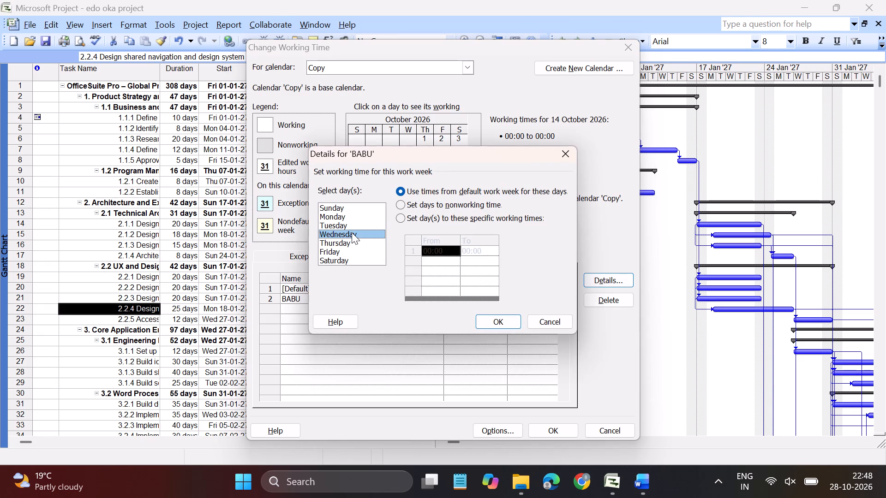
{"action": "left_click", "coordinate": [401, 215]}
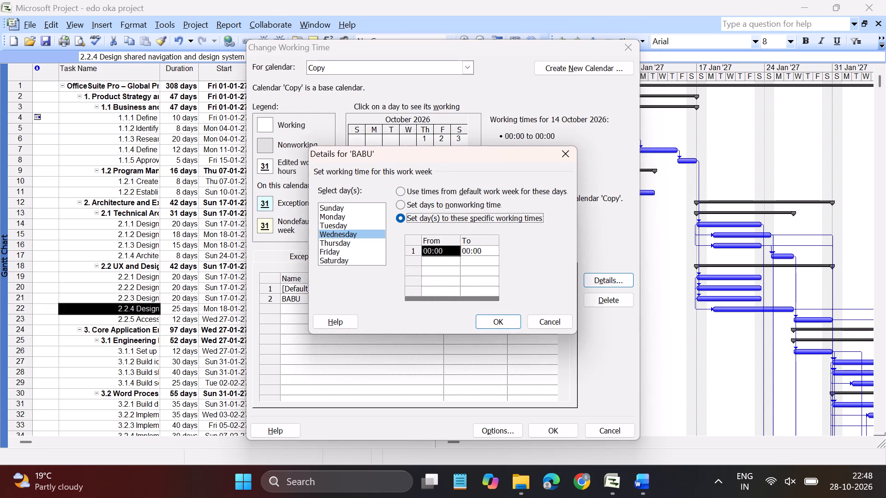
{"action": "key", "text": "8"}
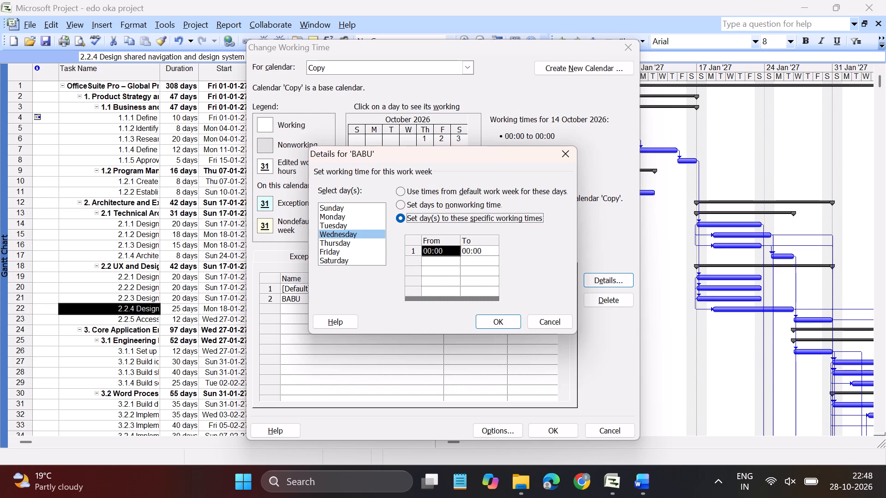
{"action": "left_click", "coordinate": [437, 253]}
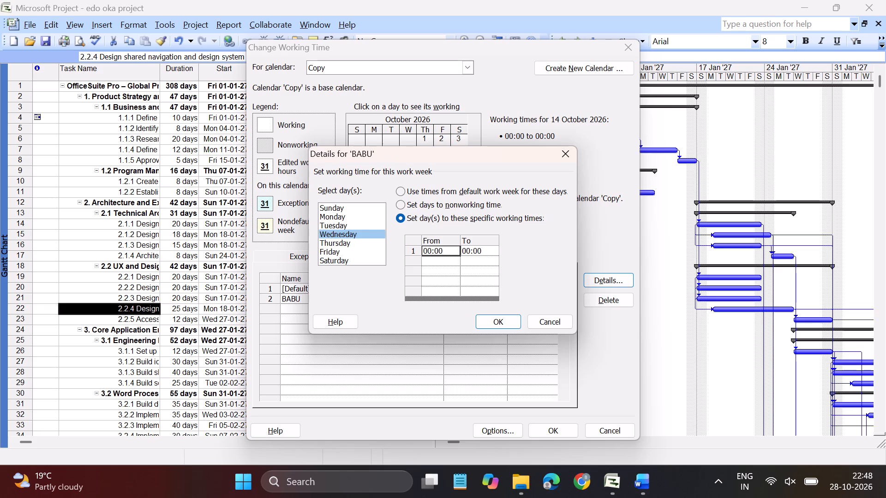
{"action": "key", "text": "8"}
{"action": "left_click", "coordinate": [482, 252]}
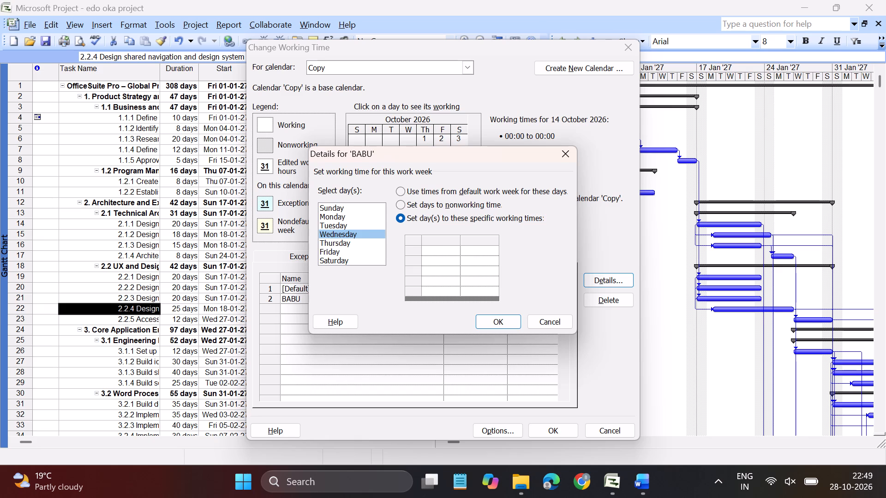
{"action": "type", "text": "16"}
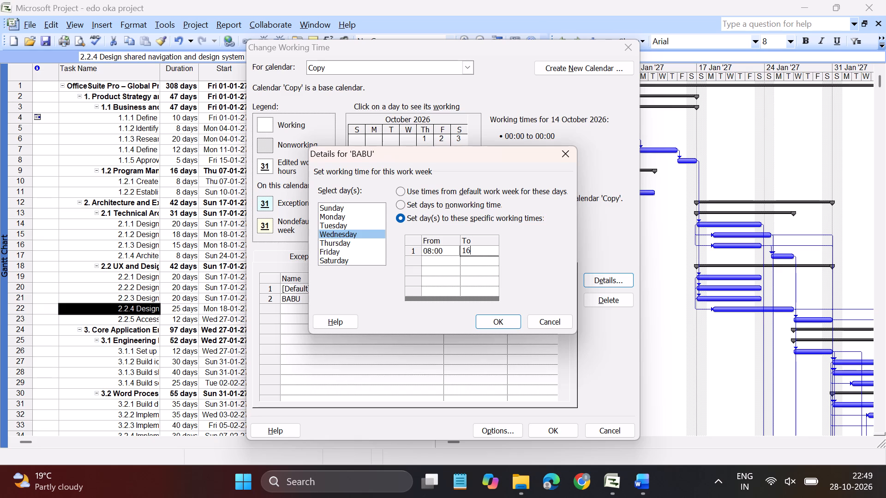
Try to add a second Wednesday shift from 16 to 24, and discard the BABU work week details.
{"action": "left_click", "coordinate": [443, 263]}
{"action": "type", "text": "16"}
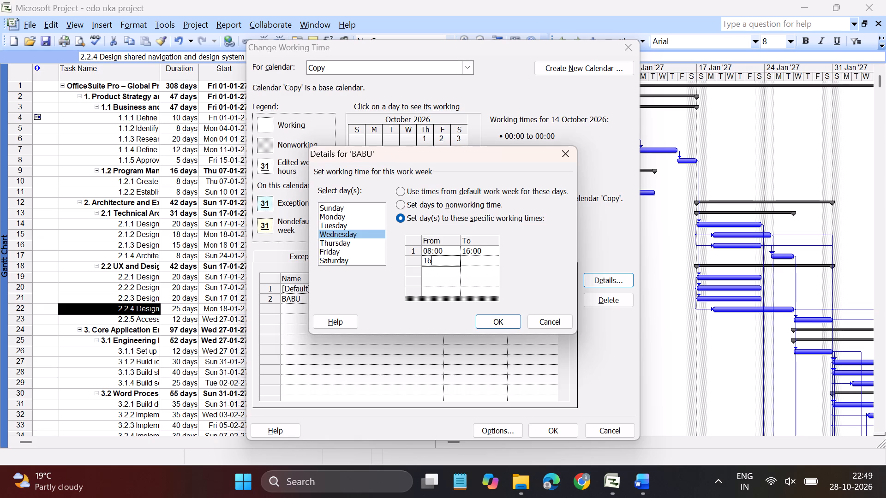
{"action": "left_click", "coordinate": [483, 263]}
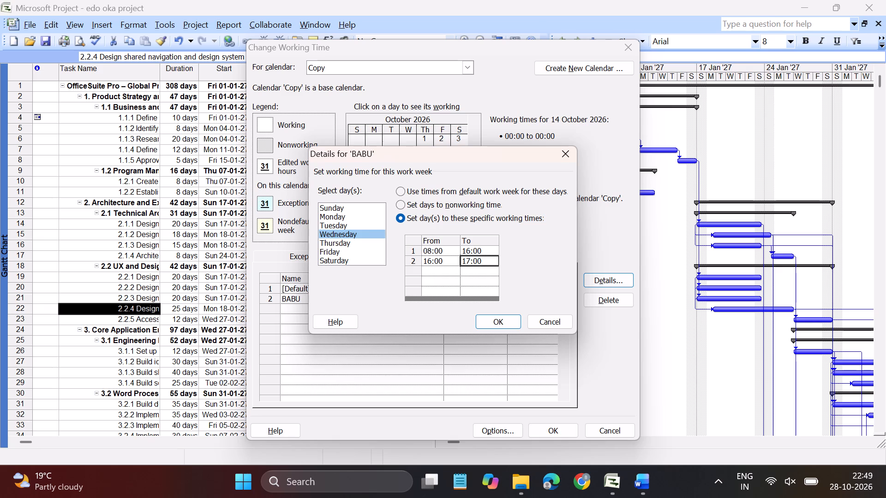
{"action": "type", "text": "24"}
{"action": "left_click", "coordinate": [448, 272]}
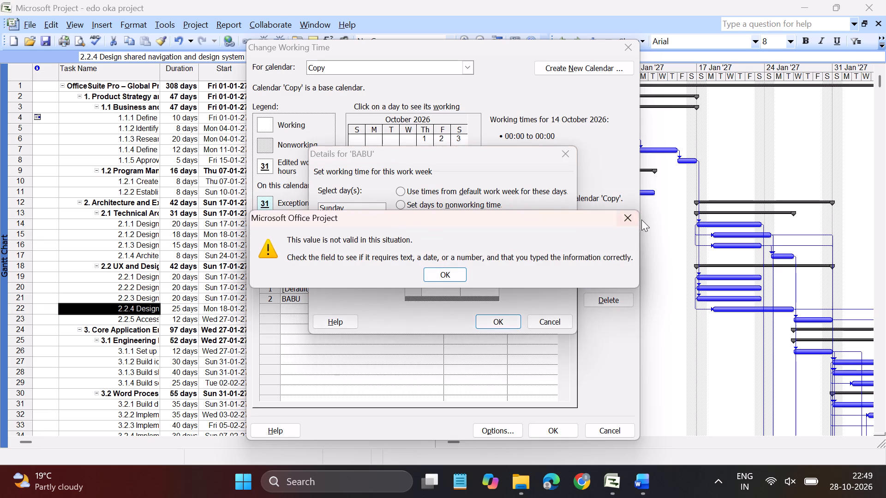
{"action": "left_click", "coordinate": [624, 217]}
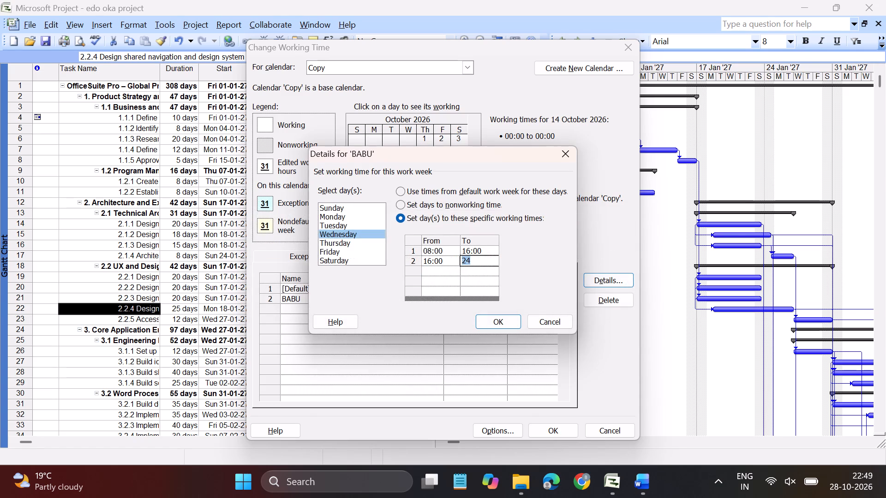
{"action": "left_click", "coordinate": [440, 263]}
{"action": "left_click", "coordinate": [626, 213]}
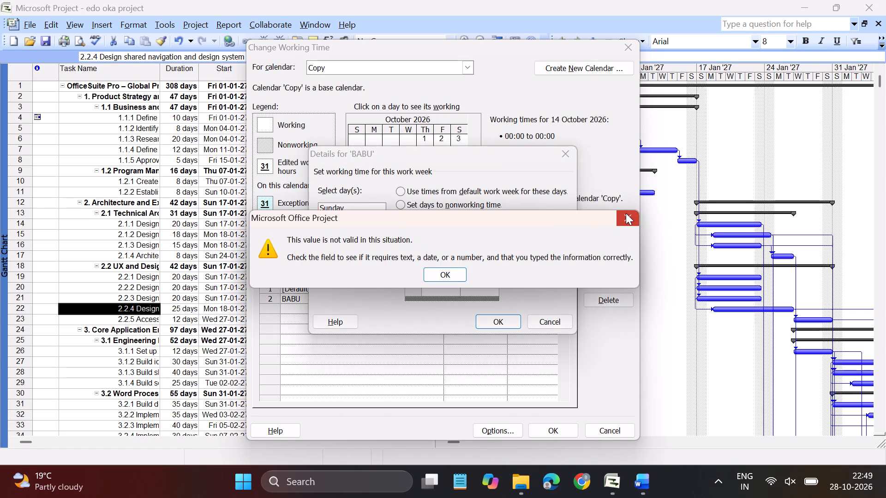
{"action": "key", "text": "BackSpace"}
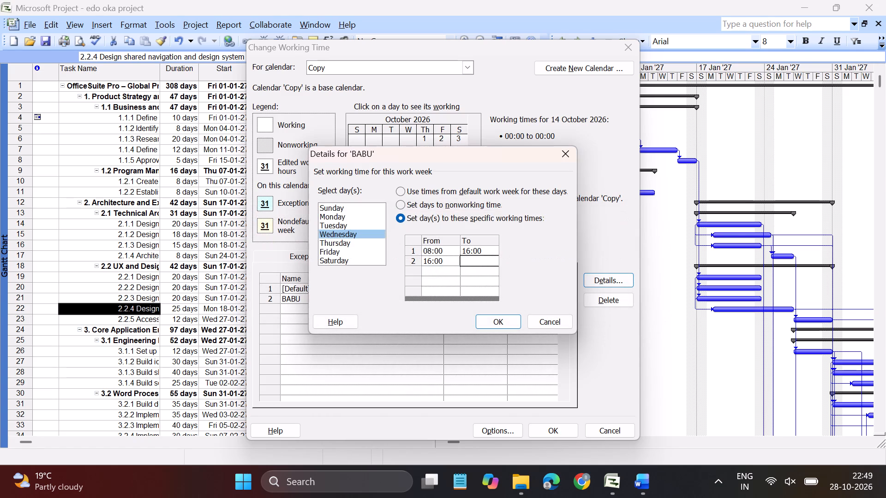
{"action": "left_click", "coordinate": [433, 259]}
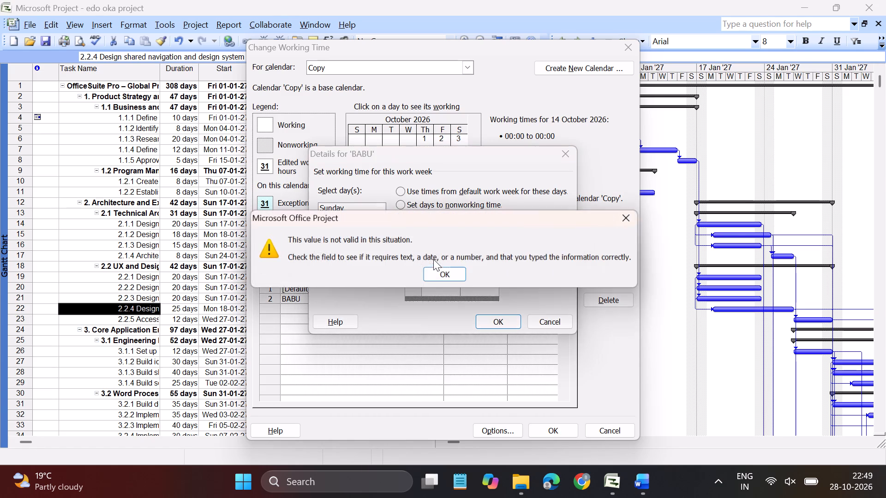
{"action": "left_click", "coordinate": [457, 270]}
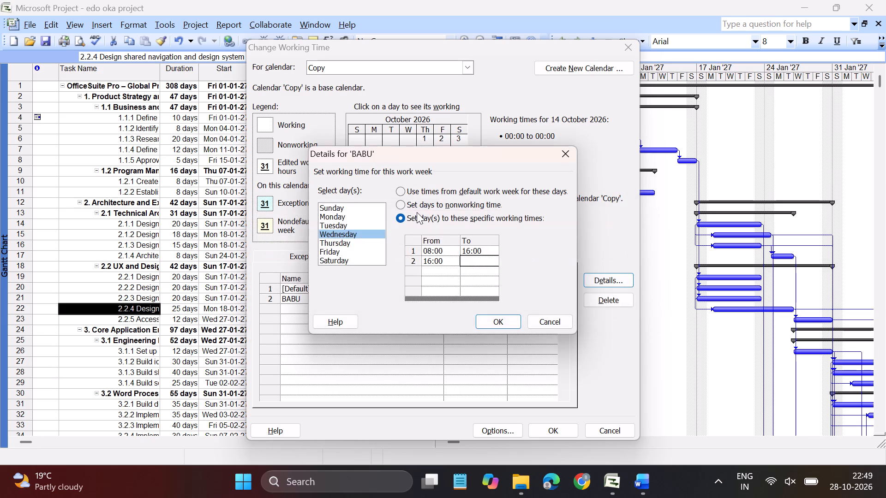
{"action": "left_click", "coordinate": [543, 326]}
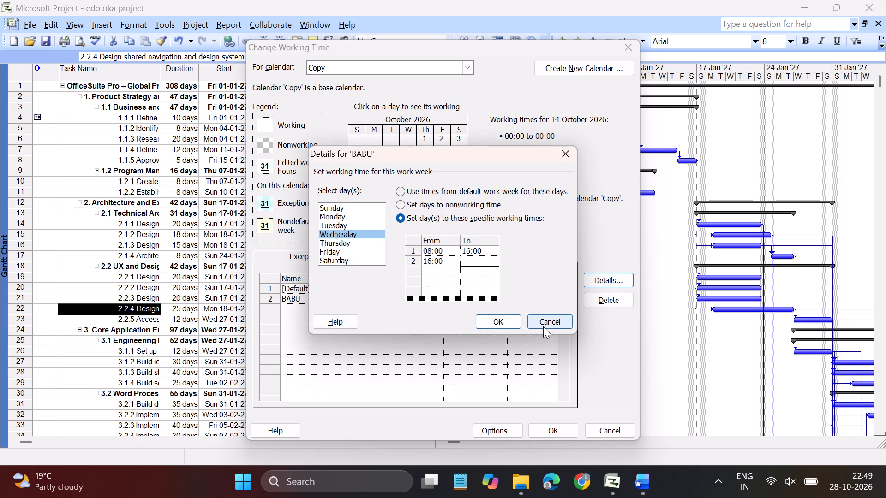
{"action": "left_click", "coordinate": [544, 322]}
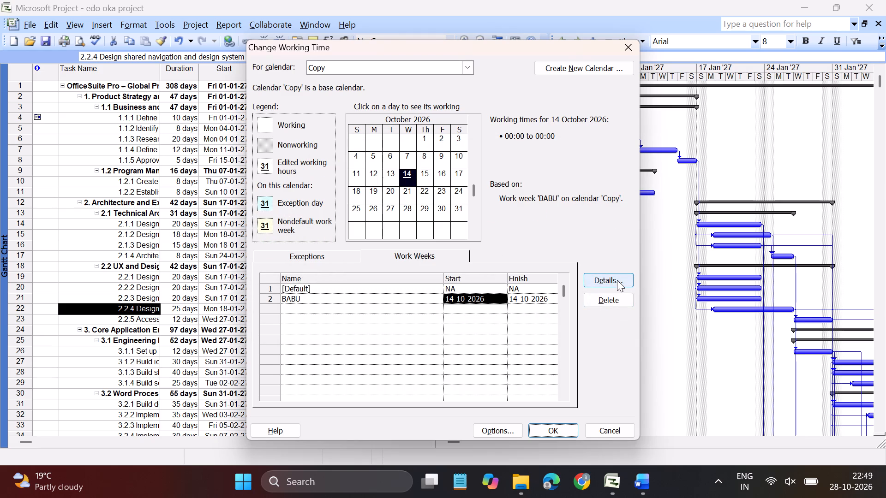
In the BABU work week details, give Wednesday specific working times with a first shift from 08:00 to 16:00.
{"action": "left_click", "coordinate": [617, 280]}
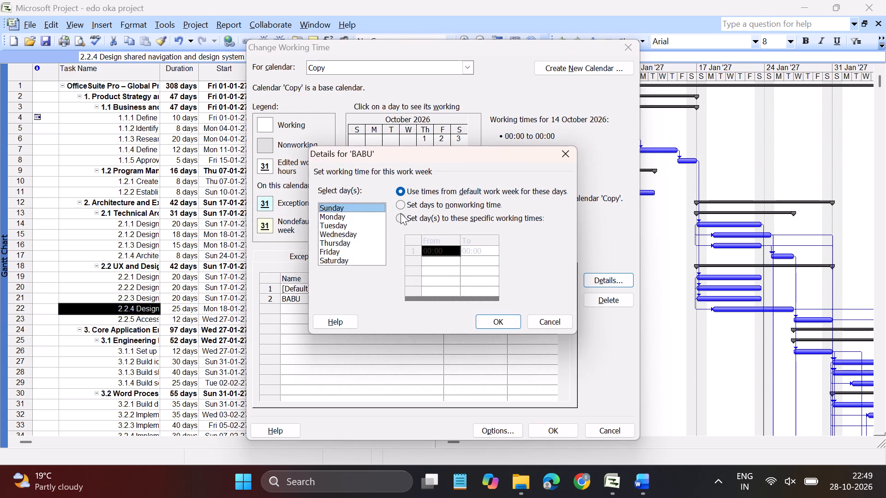
{"action": "left_click", "coordinate": [356, 231]}
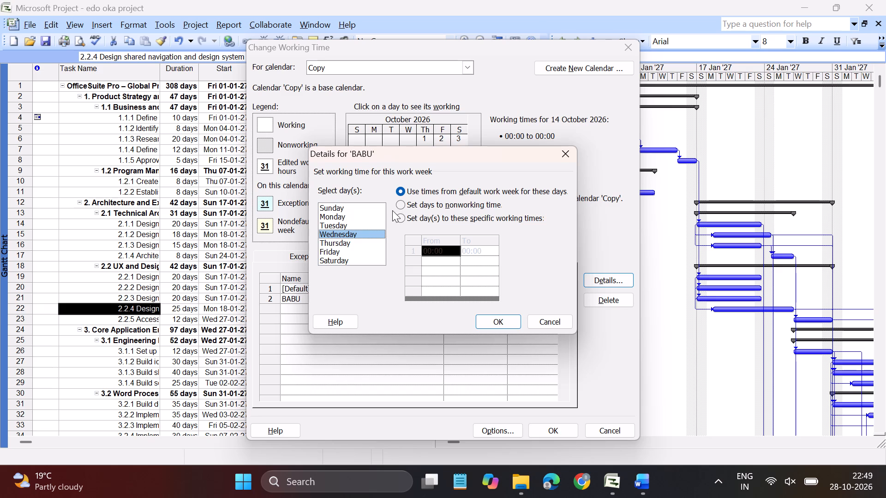
{"action": "left_click", "coordinate": [401, 213]}
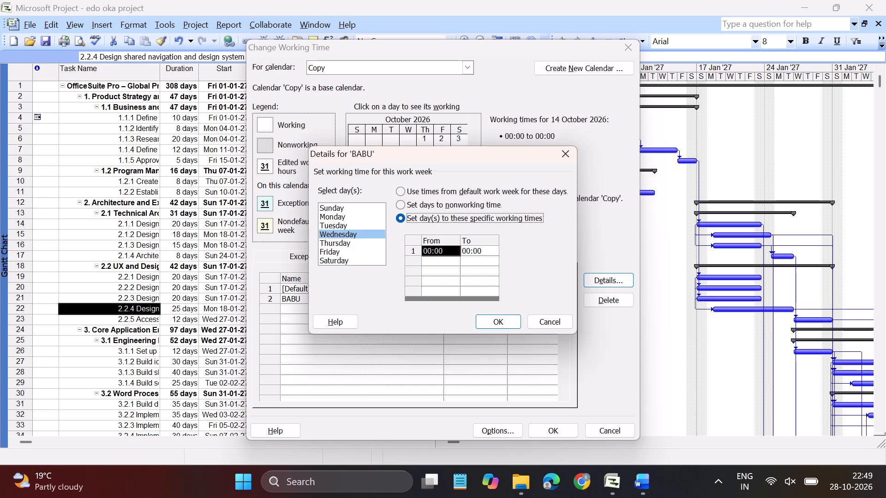
{"action": "key", "text": "8"}
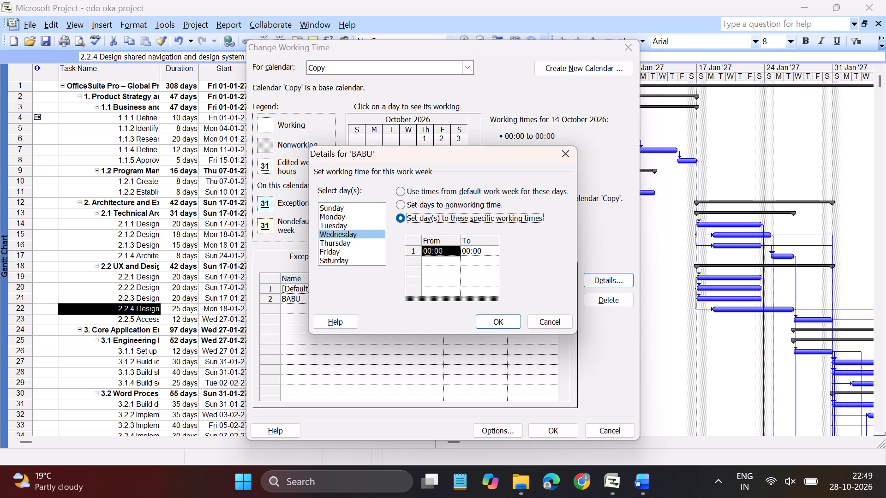
{"action": "left_click", "coordinate": [443, 254]}
{"action": "key", "text": "8"}
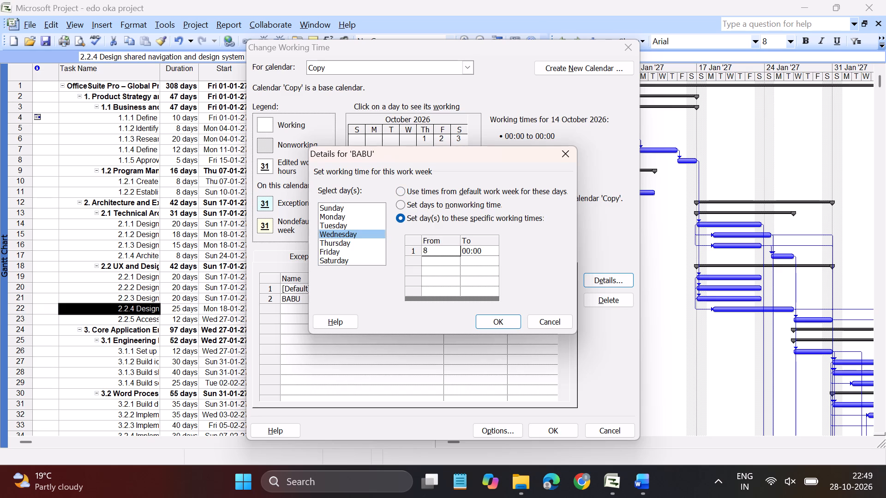
{"action": "left_click", "coordinate": [476, 252]}
{"action": "type", "text": "16"}
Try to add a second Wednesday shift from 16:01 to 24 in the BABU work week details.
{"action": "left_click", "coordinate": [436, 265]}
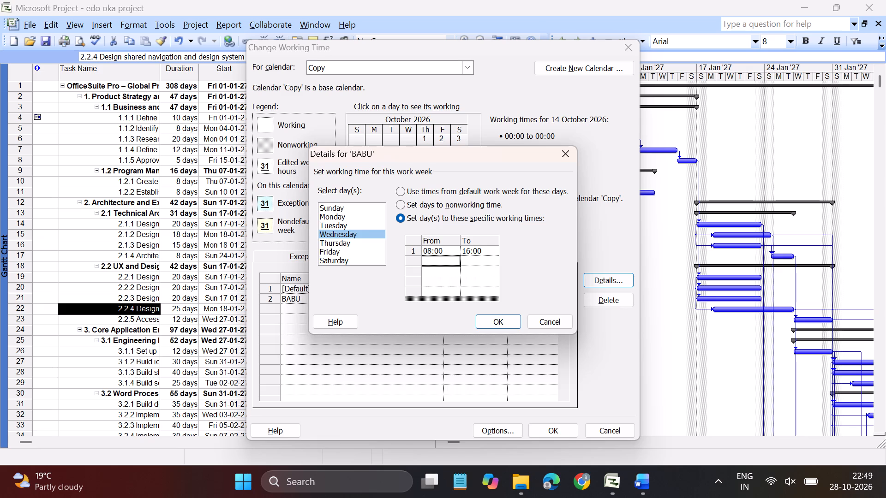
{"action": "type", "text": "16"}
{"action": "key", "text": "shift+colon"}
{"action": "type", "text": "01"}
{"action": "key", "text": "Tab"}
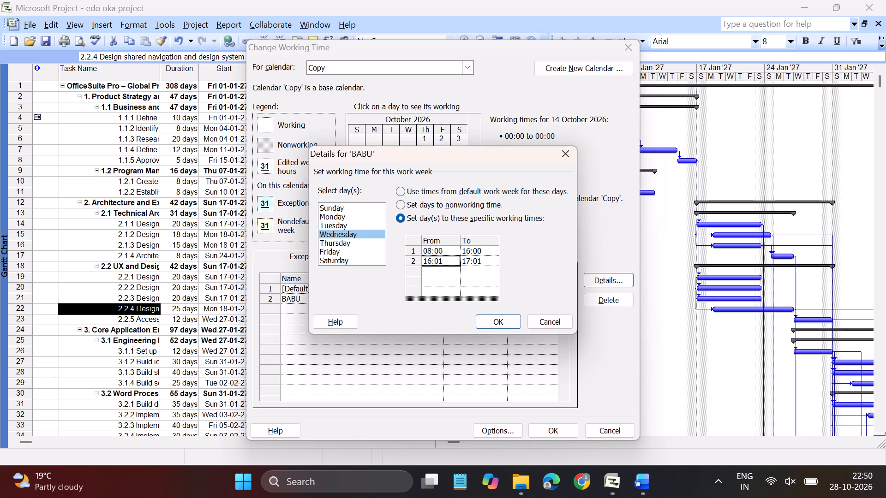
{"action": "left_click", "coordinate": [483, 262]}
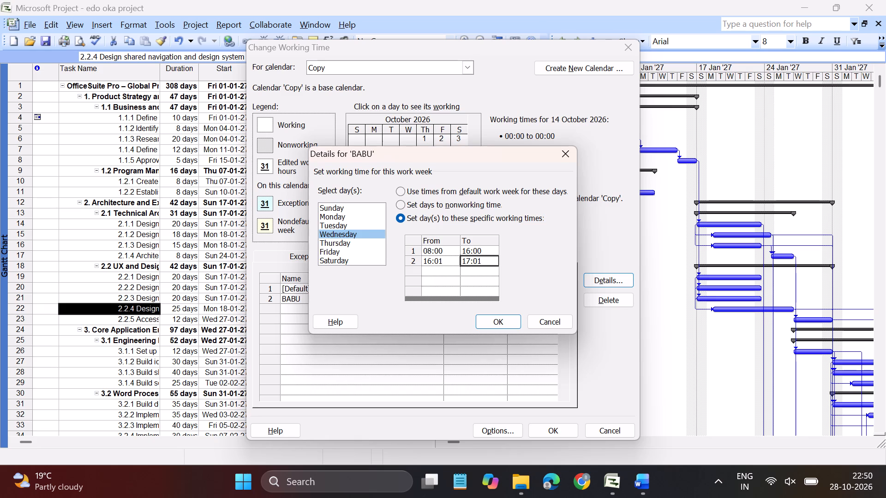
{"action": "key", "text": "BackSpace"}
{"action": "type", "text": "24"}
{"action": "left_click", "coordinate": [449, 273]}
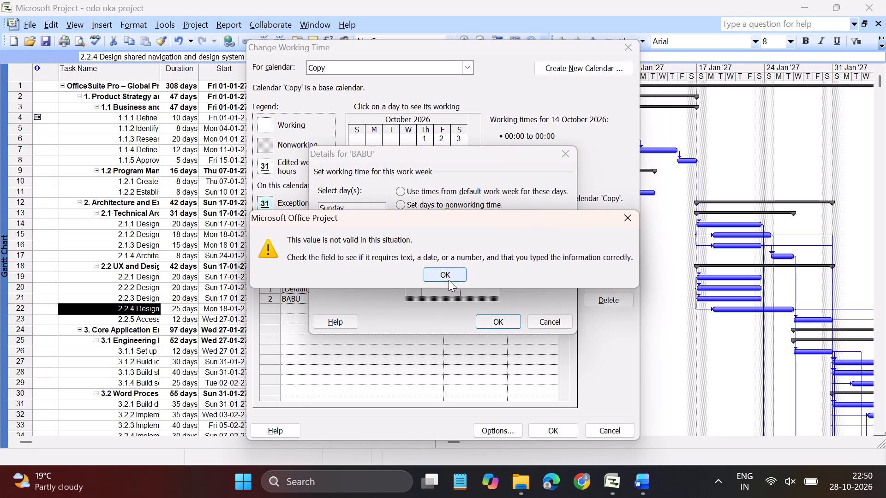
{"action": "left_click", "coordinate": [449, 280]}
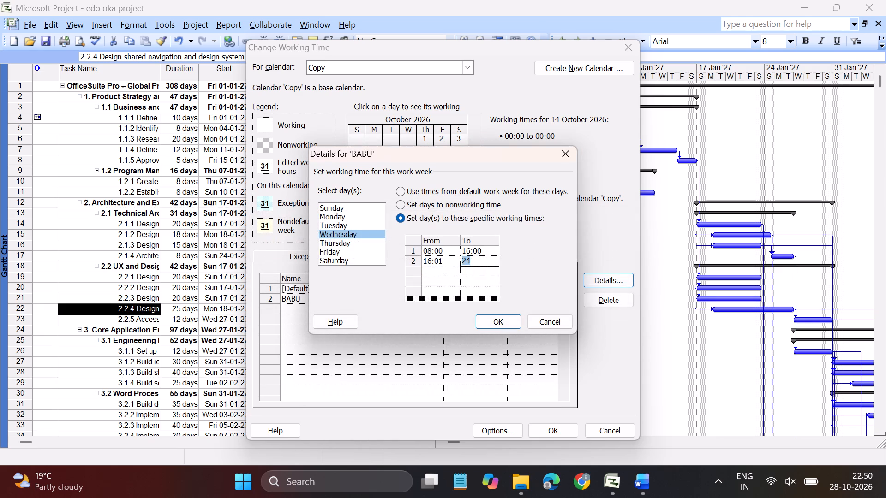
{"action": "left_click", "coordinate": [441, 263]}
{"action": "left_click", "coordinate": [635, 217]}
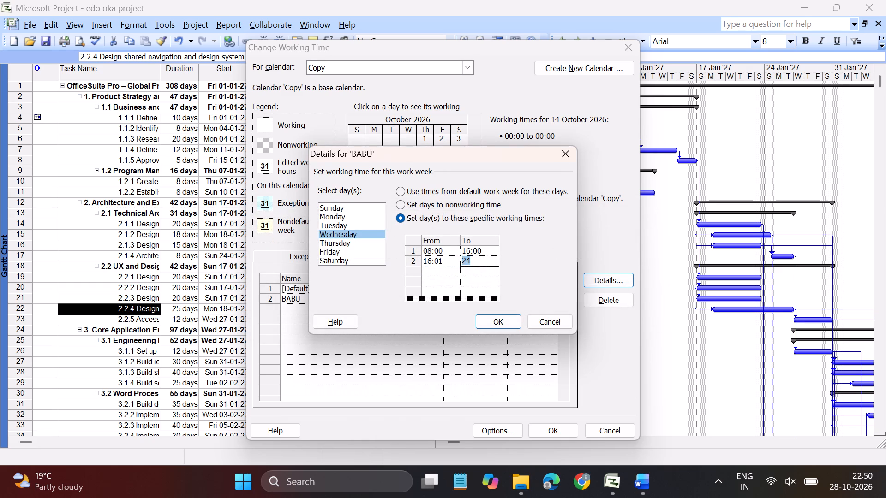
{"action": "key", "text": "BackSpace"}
Clear Wednesday's times by setting it to nonworking, and give it specific working times again with a first shift from 8 to 16.
{"action": "left_click", "coordinate": [400, 202]}
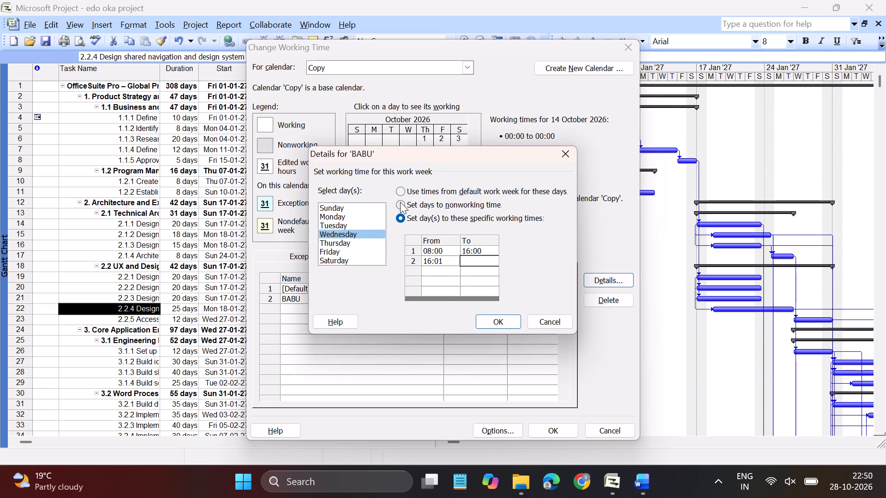
{"action": "left_click", "coordinate": [400, 202]}
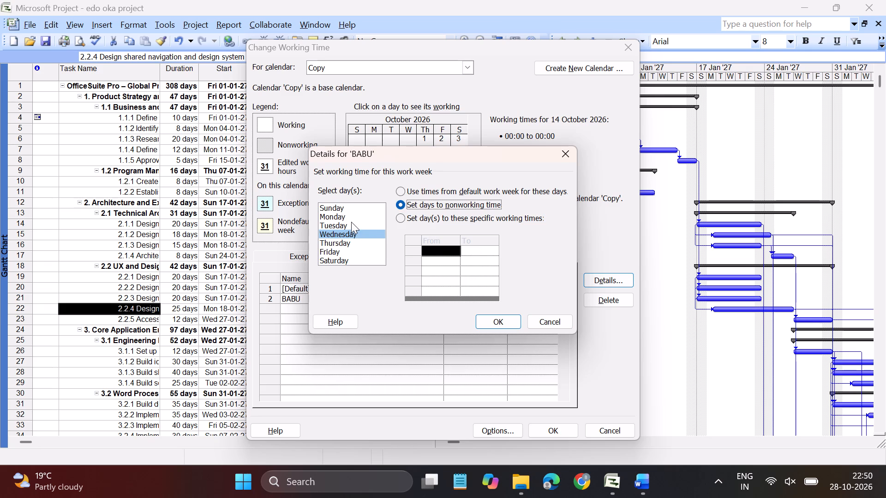
{"action": "left_click", "coordinate": [351, 222]}
{"action": "left_click", "coordinate": [351, 232]}
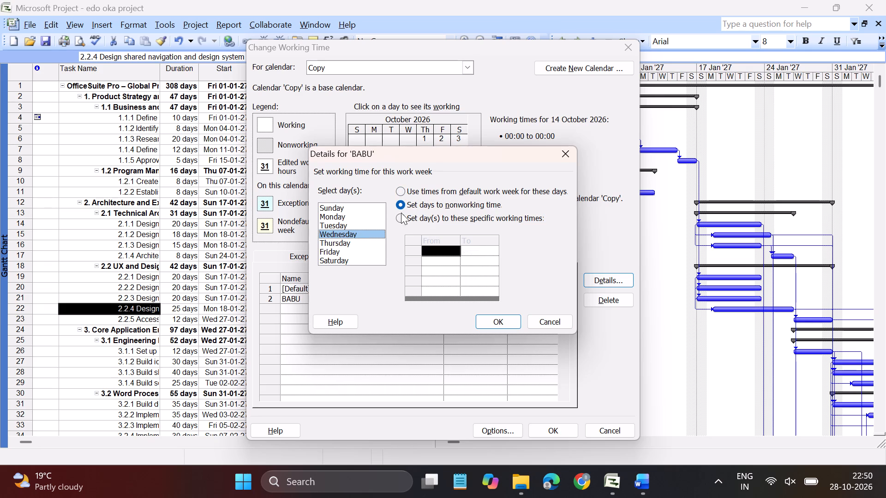
{"action": "left_click", "coordinate": [402, 214]}
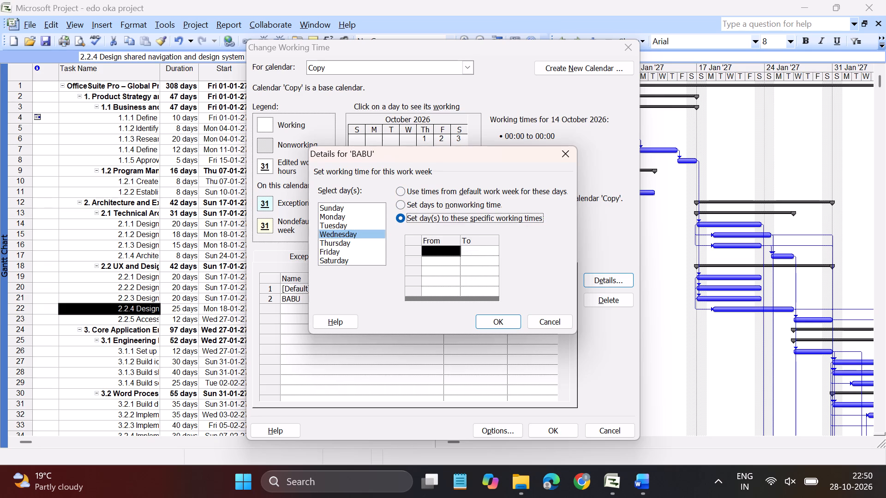
{"action": "left_click", "coordinate": [435, 250]}
{"action": "key", "text": "8"}
{"action": "left_click", "coordinate": [489, 253]}
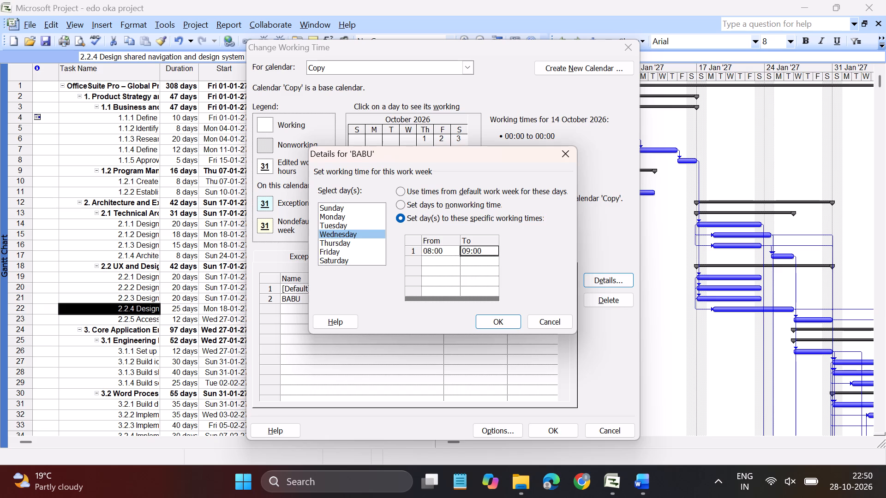
{"action": "left_click", "coordinate": [483, 252]}
{"action": "type", "text": "16"}
{"action": "key", "text": "BackSpace"}
{"action": "key", "text": "BackSpace"}
{"action": "key", "text": "BackSpace"}
{"action": "key", "text": "BackSpace"}
{"action": "key", "text": "BackSpace"}
{"action": "key", "text": "BackSpace"}
{"action": "key", "text": "BackSpace"}
{"action": "key", "text": "BackSpace"}
{"action": "key", "text": "BackSpace"}
{"action": "key", "text": "BackSpace"}
{"action": "key", "text": "BackSpace"}
{"action": "type", "text": "16"}
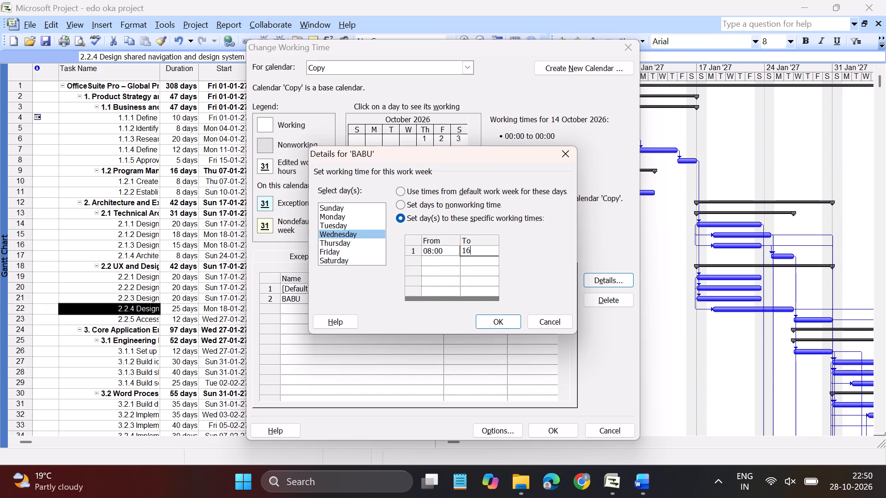
Try to add a second Wednesday shift from 17 to 24.
{"action": "left_click", "coordinate": [447, 261]}
{"action": "type", "text": "17"}
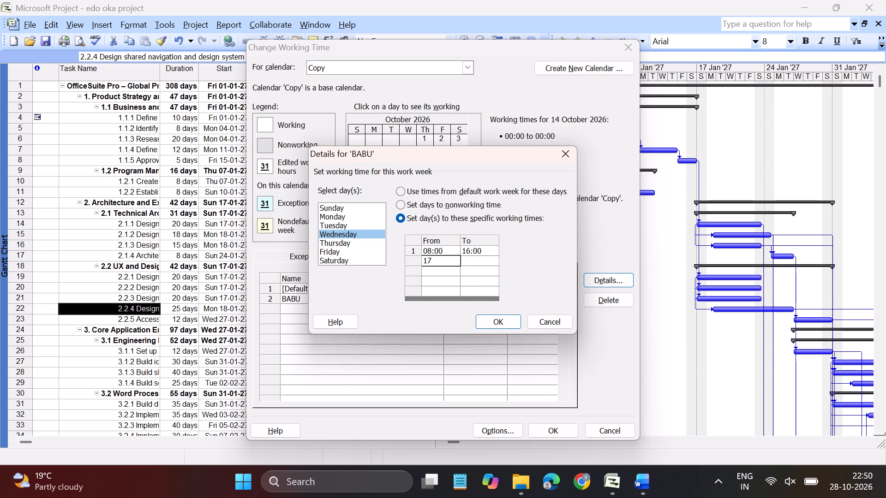
{"action": "left_click", "coordinate": [478, 260]}
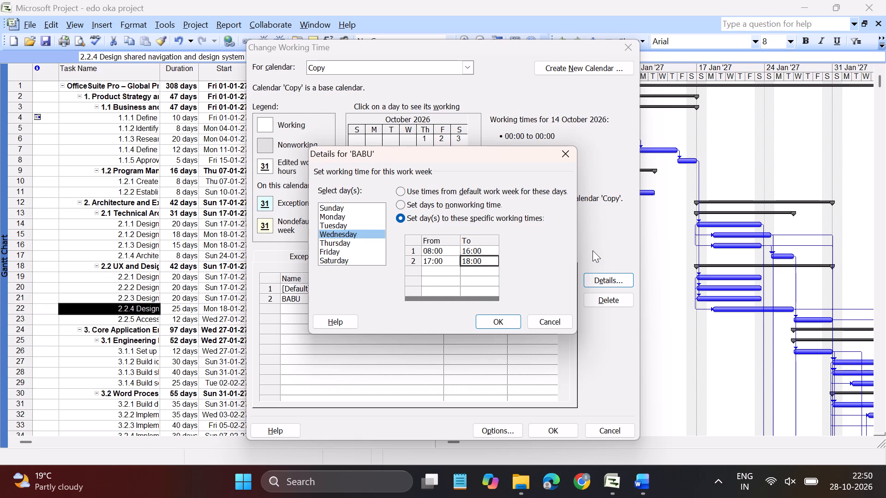
{"action": "key", "text": "BackSpace"}
{"action": "type", "text": "24"}
{"action": "left_click", "coordinate": [443, 274]}
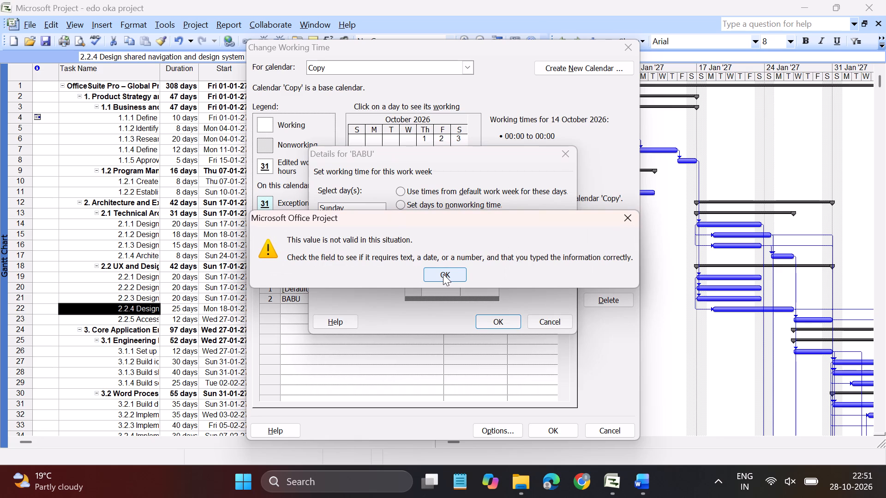
{"action": "left_click", "coordinate": [443, 274]}
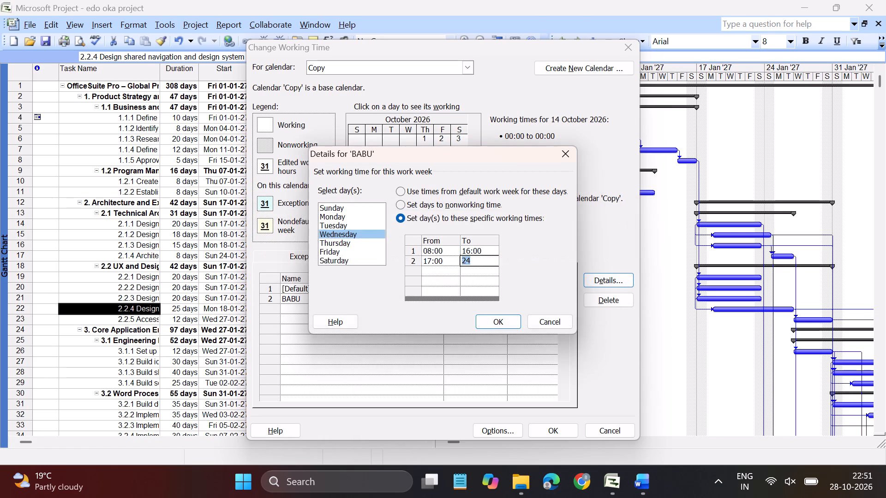
Set the second Wednesday shift's end to 23:00 and accept the BABU work week details.
{"action": "key", "text": "BackSpace"}
{"action": "type", "text": "23"}
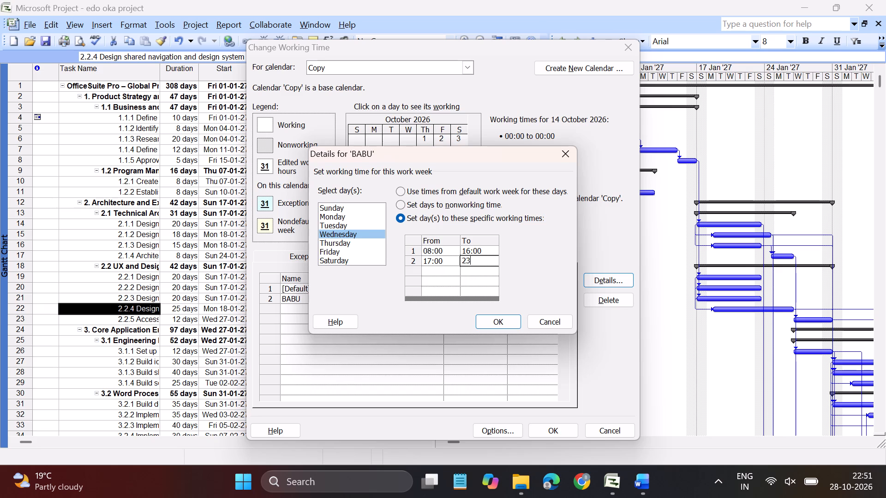
{"action": "key", "text": "shift+colon"}
{"action": "type", "text": "00"}
{"action": "left_click", "coordinate": [441, 274]}
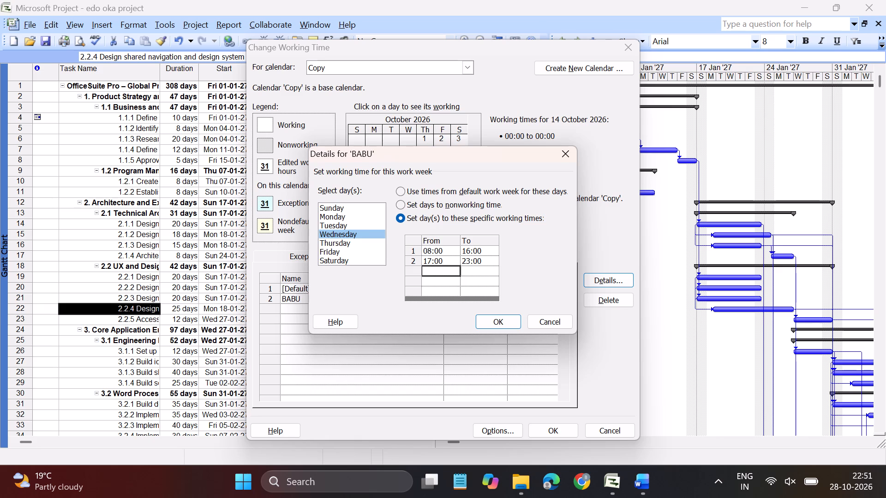
{"action": "left_click", "coordinate": [496, 318]}
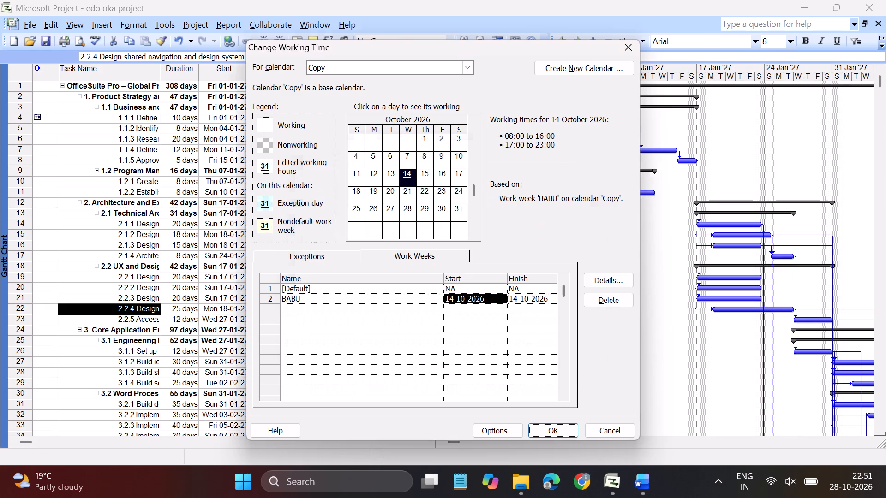
Check the Copy calendar's working times for 14 October 2026.
{"action": "left_click", "coordinate": [400, 174]}
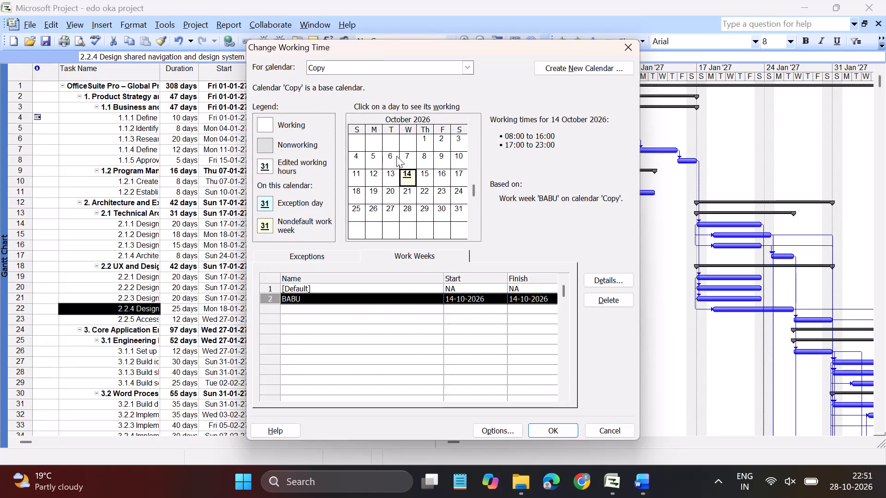
Switch to the Word exercise and examine the country team shift times and the calendar exceptions table.
{"action": "left_click", "coordinate": [647, 475]}
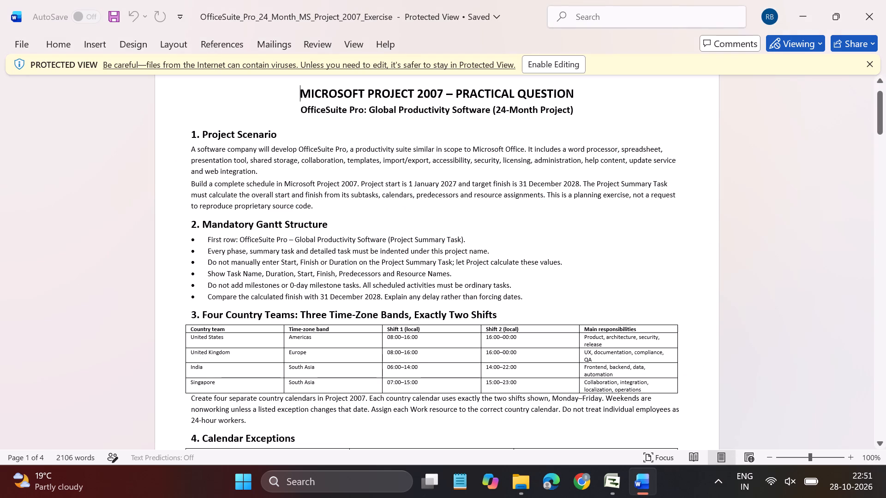
{"action": "scroll", "coordinate": [481, 335], "scroll_direction": "up", "scroll_amount": 3, "text": "ctrl"}
{"action": "scroll", "coordinate": [481, 335], "scroll_direction": "down", "scroll_amount": 1}
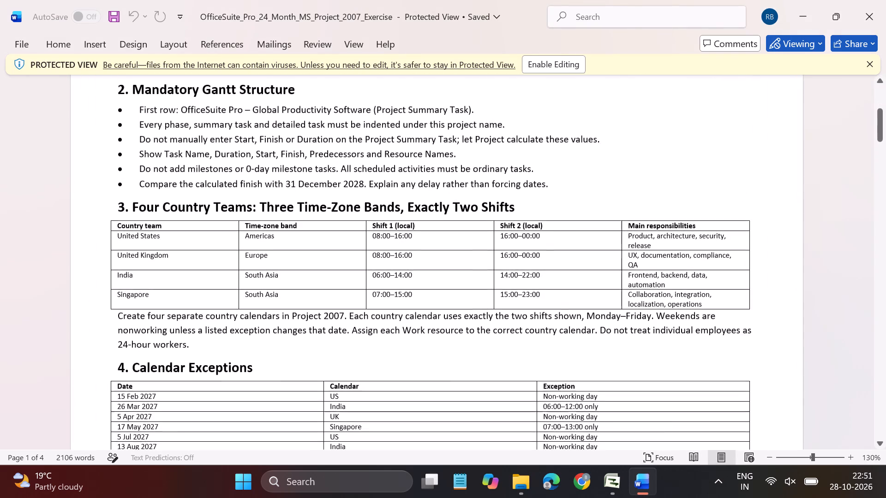
{"action": "scroll", "coordinate": [481, 335], "scroll_direction": "down", "scroll_amount": 2}
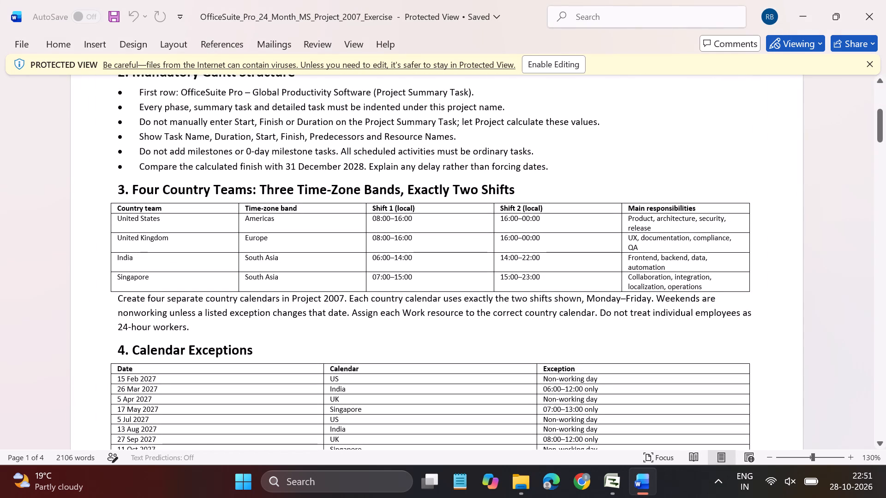
{"action": "scroll", "coordinate": [383, 291], "scroll_direction": "down", "scroll_amount": 3}
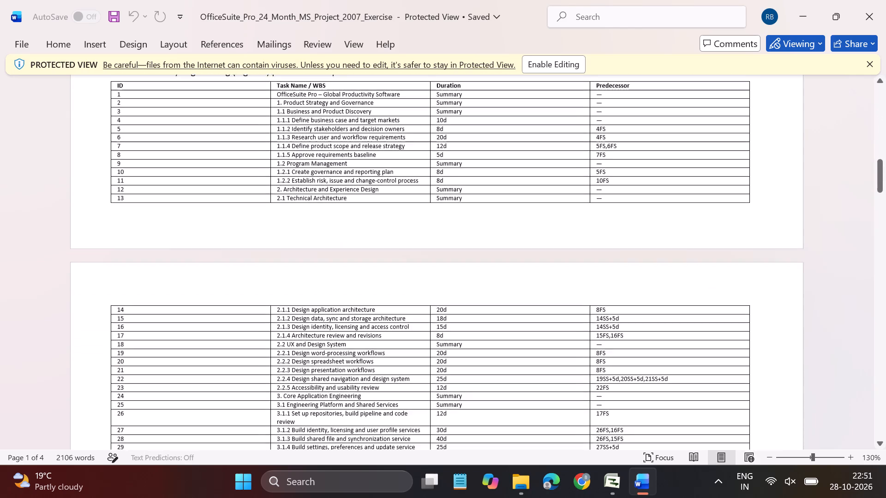
{"action": "scroll", "coordinate": [383, 291], "scroll_direction": "up", "scroll_amount": 1}
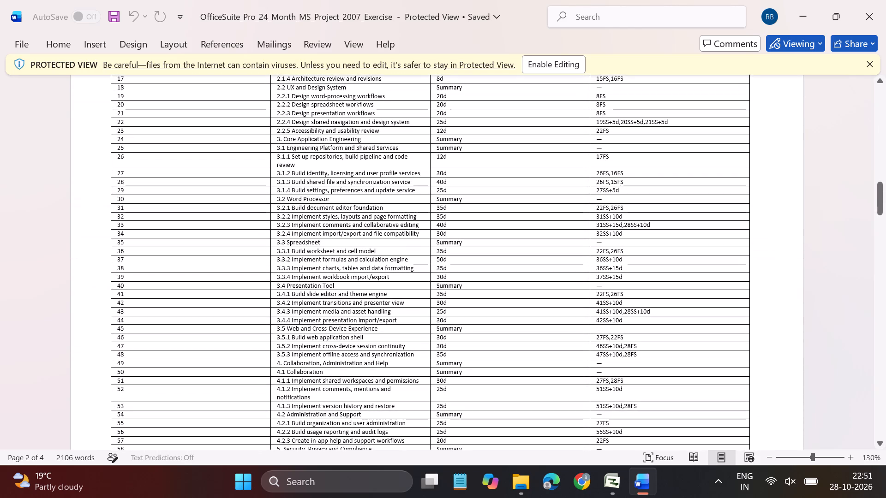
{"action": "scroll", "coordinate": [383, 291], "scroll_direction": "up", "scroll_amount": 4}
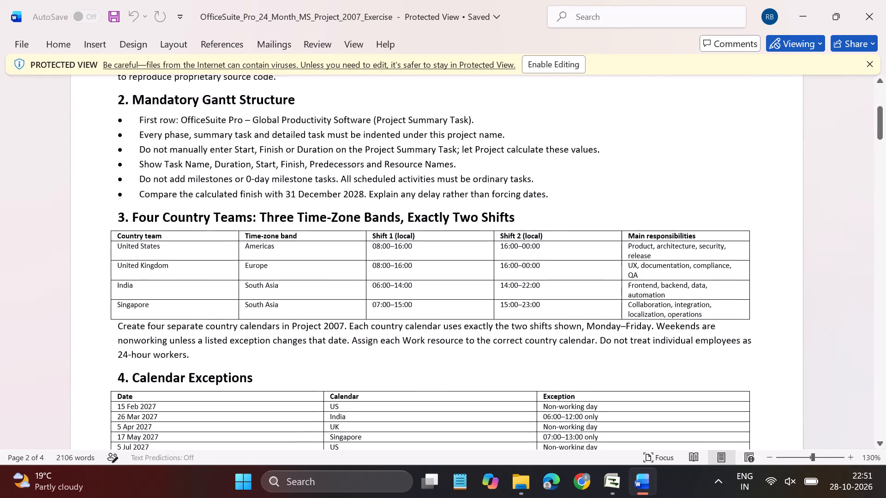
{"action": "scroll", "coordinate": [383, 291], "scroll_direction": "down", "scroll_amount": 3, "text": "ctrl"}
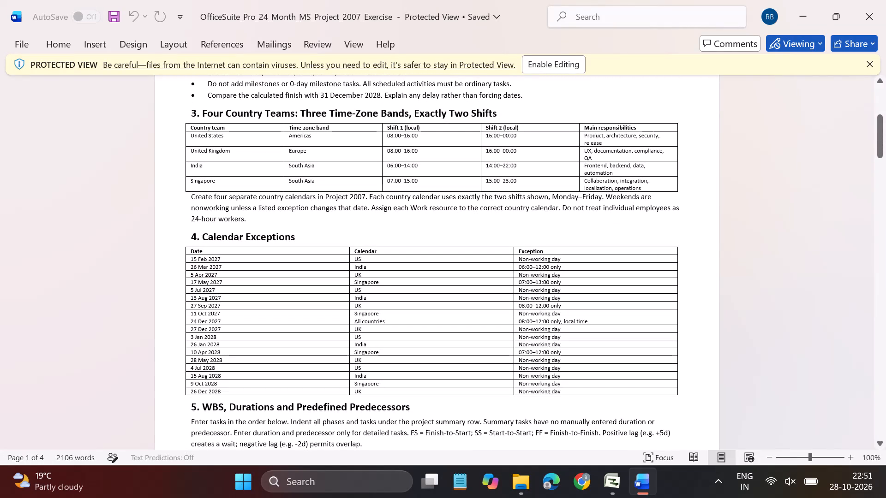
{"action": "scroll", "coordinate": [383, 291], "scroll_direction": "up", "scroll_amount": 3, "text": "ctrl"}
{"action": "scroll", "coordinate": [383, 291], "scroll_direction": "down", "scroll_amount": 1}
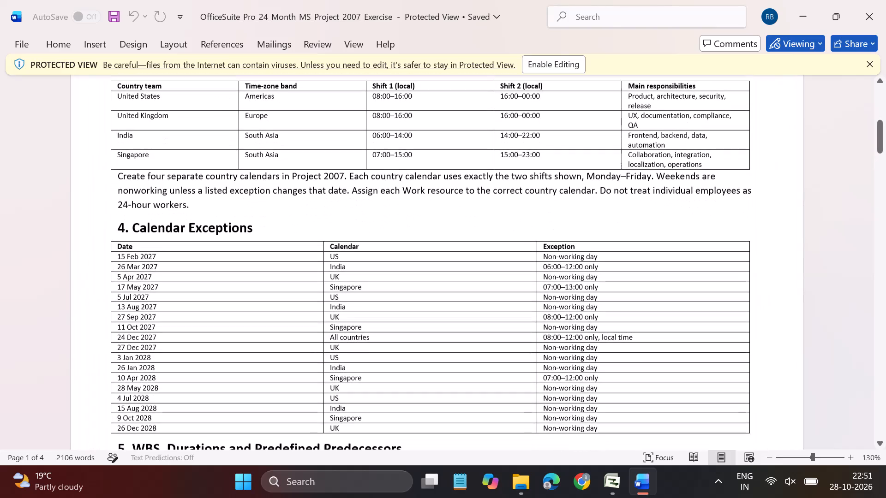
{"action": "scroll", "coordinate": [383, 291], "scroll_direction": "down", "scroll_amount": 2}
{"action": "scroll", "coordinate": [383, 291], "scroll_direction": "up", "scroll_amount": 2, "text": "ctrl"}
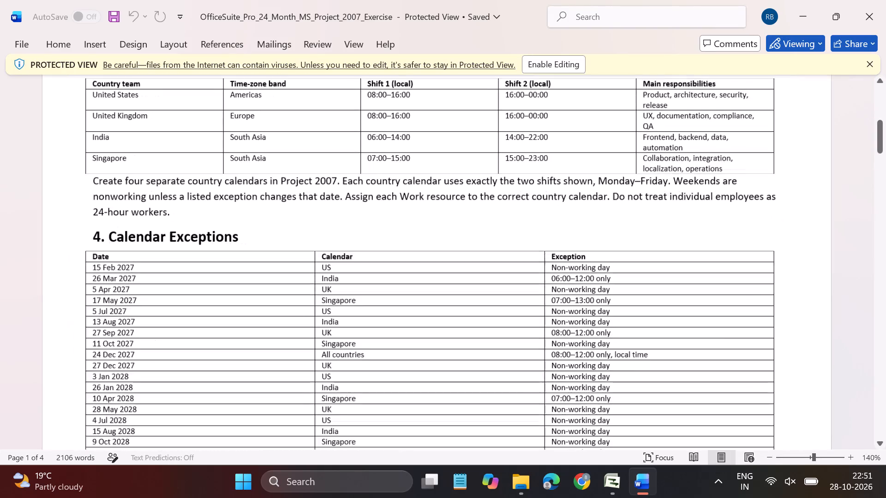
{"action": "scroll", "coordinate": [383, 291], "scroll_direction": "up", "scroll_amount": 2}
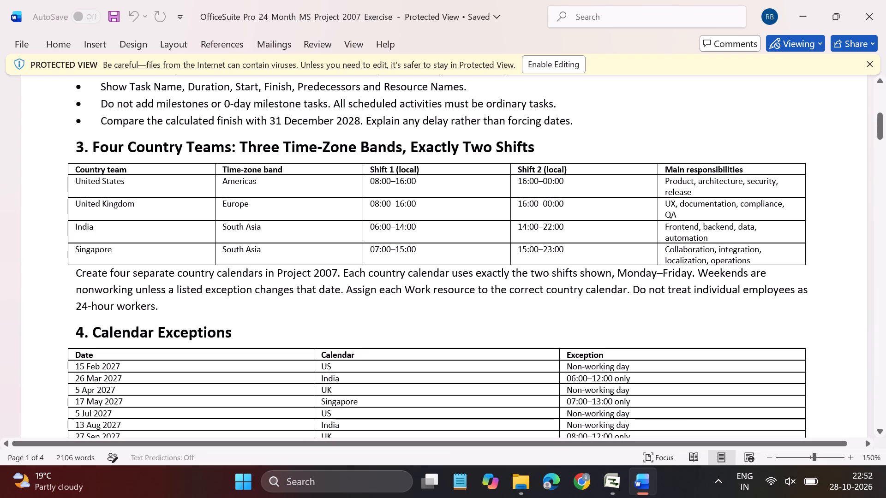
{"action": "left_click_drag", "start_coordinate": [431, 183], "coordinate": [376, 183]}
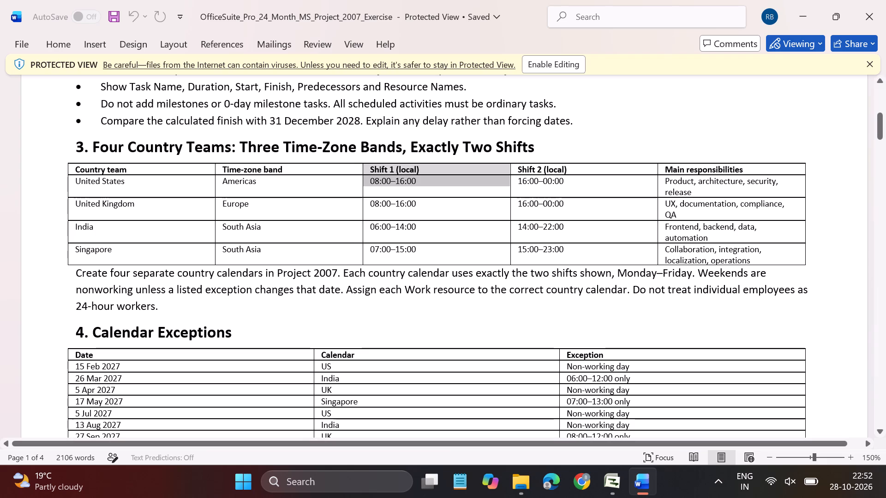
{"action": "left_click_drag", "start_coordinate": [376, 183], "coordinate": [377, 183]}
Return to Microsoft Project and, in the BABU work week details, set Wednesday's second shift from 16:01 to 00:00.
{"action": "key", "text": "alt+Tab"}
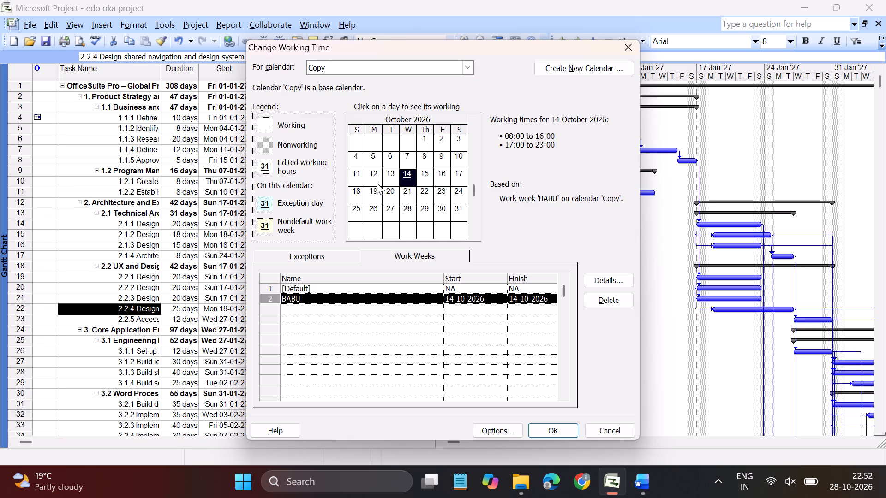
{"action": "left_click", "coordinate": [598, 280]}
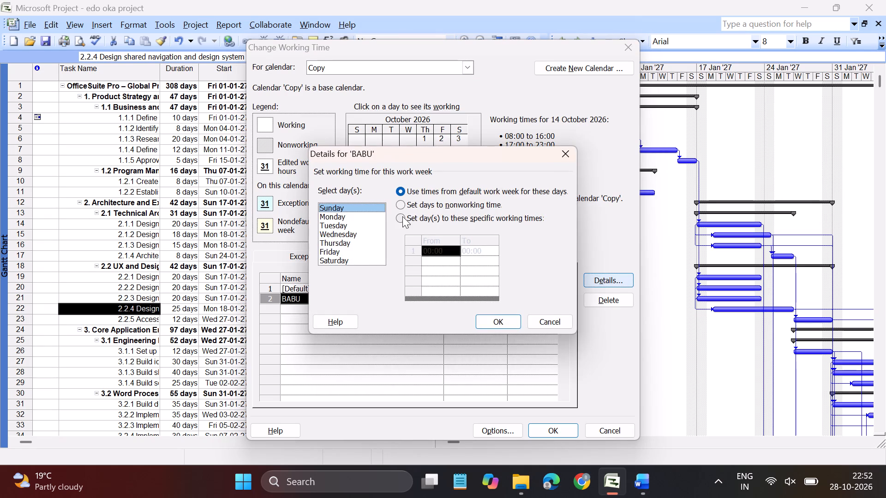
{"action": "left_click", "coordinate": [353, 232]}
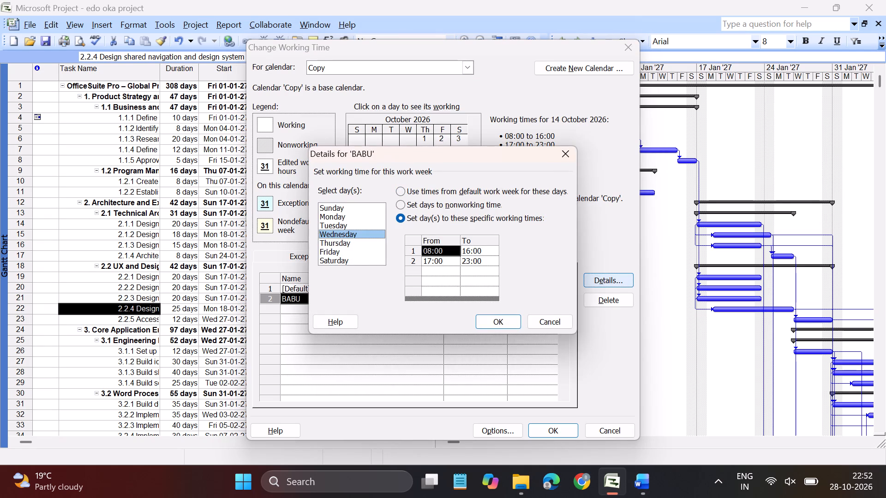
{"action": "left_click", "coordinate": [477, 250]}
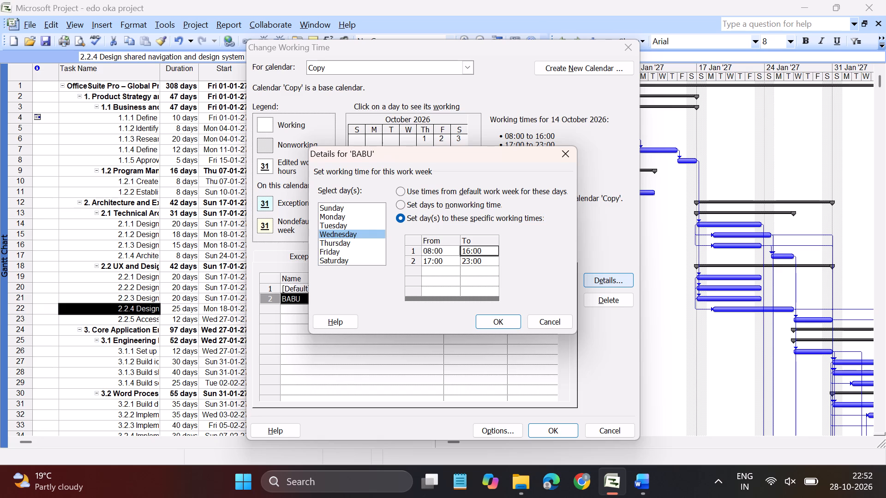
{"action": "left_click", "coordinate": [450, 264]}
{"action": "type", "text": "16"}
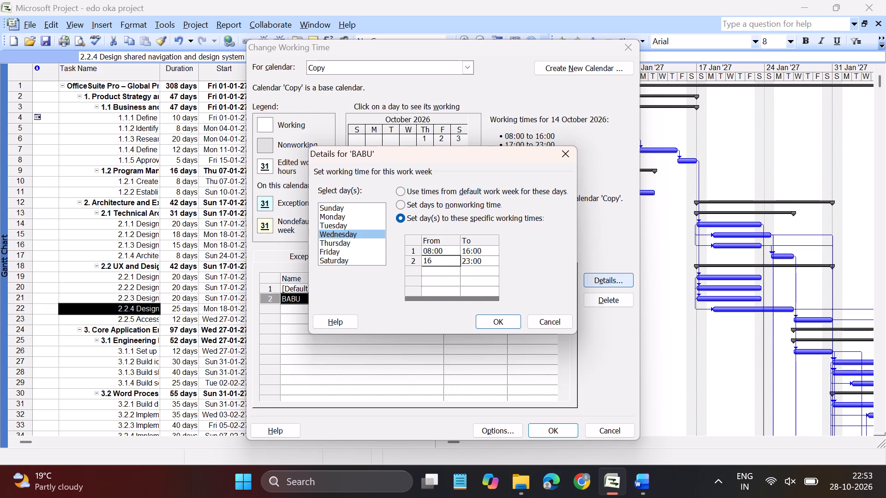
{"action": "key", "text": "shift+colon"}
{"action": "type", "text": "01"}
{"action": "left_click", "coordinate": [485, 261]}
{"action": "key", "text": "BackSpace"}
{"action": "key", "text": "BackSpace"}
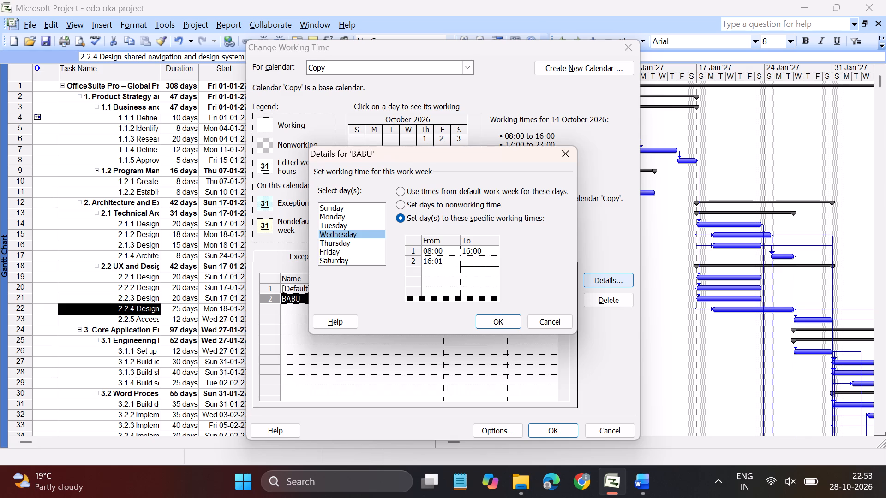
{"action": "type", "text": "23"}
{"action": "key", "text": "BackSpace"}
{"action": "key", "text": "BackSpace"}
{"action": "key", "text": "BackSpace"}
{"action": "key", "text": "BackSpace"}
{"action": "type", "text": "000"}
{"action": "key", "text": "BackSpace"}
{"action": "key", "text": "shift+colon"}
{"action": "type", "text": "00"}
{"action": "key", "text": "Return"}
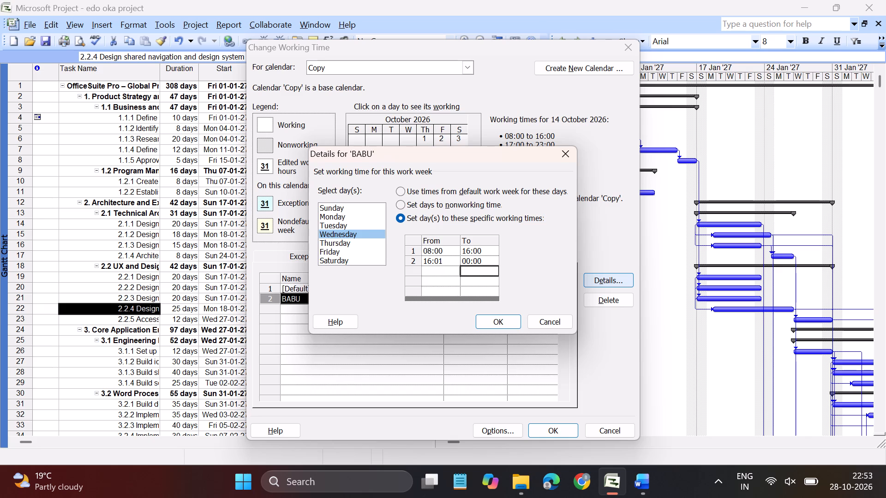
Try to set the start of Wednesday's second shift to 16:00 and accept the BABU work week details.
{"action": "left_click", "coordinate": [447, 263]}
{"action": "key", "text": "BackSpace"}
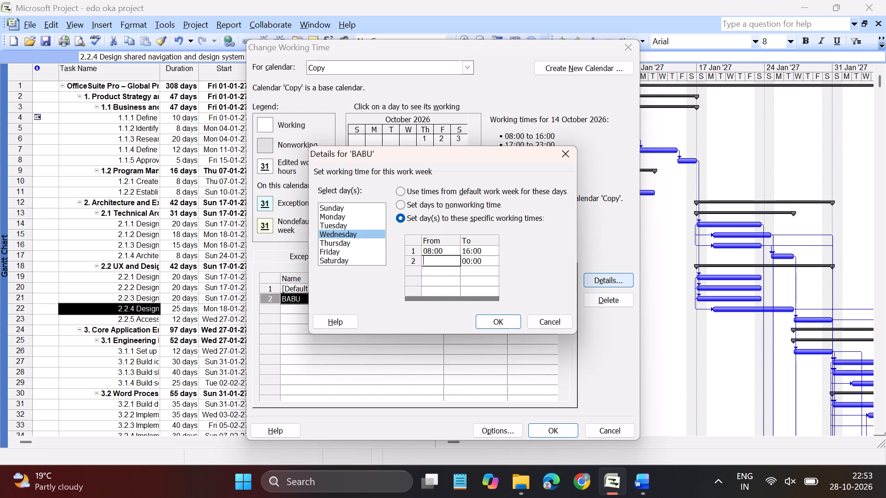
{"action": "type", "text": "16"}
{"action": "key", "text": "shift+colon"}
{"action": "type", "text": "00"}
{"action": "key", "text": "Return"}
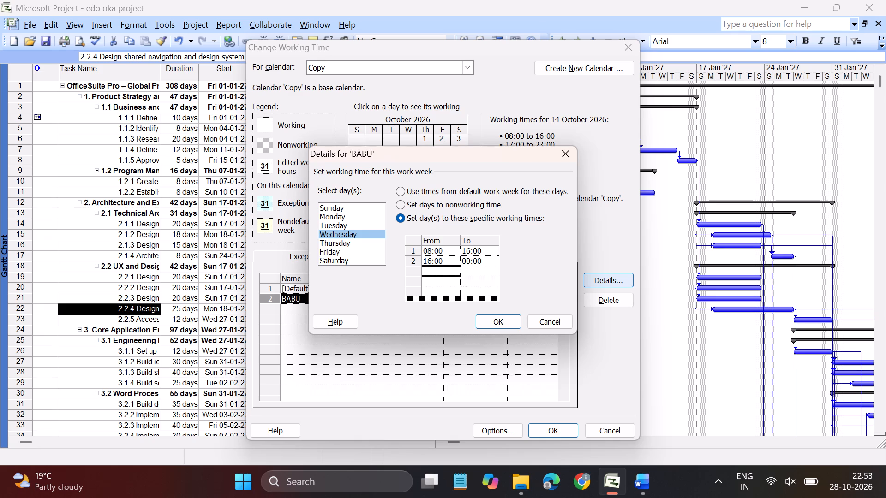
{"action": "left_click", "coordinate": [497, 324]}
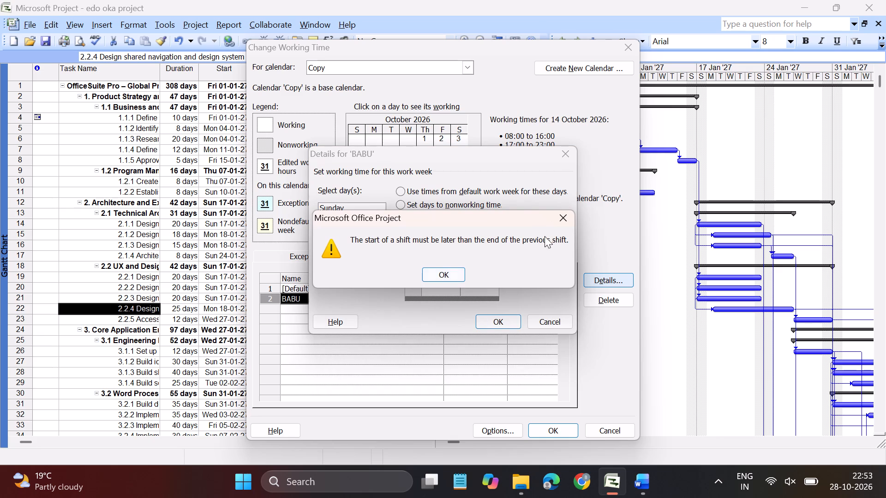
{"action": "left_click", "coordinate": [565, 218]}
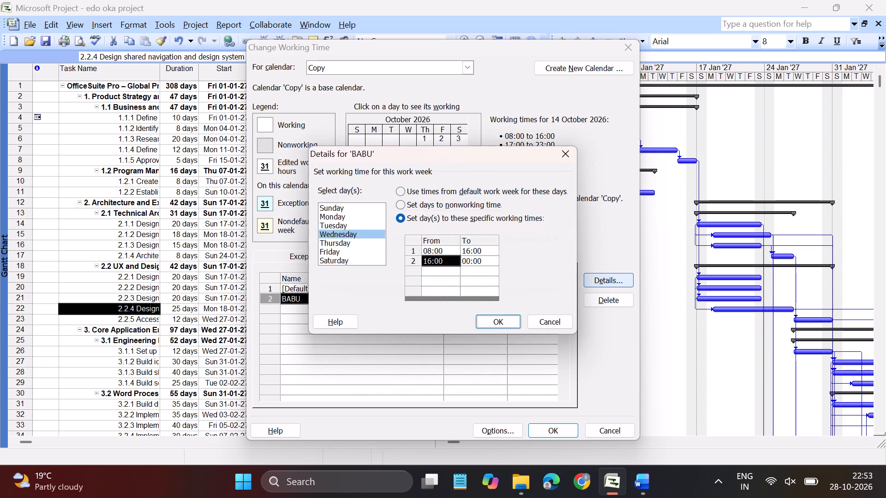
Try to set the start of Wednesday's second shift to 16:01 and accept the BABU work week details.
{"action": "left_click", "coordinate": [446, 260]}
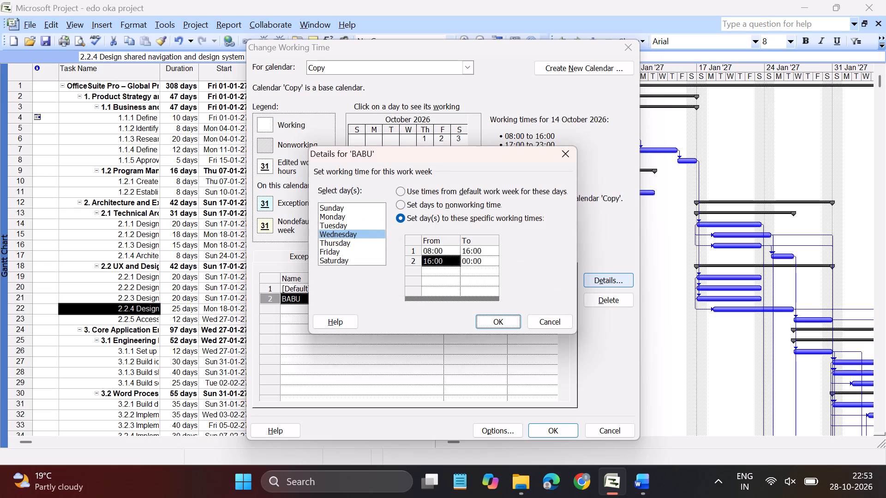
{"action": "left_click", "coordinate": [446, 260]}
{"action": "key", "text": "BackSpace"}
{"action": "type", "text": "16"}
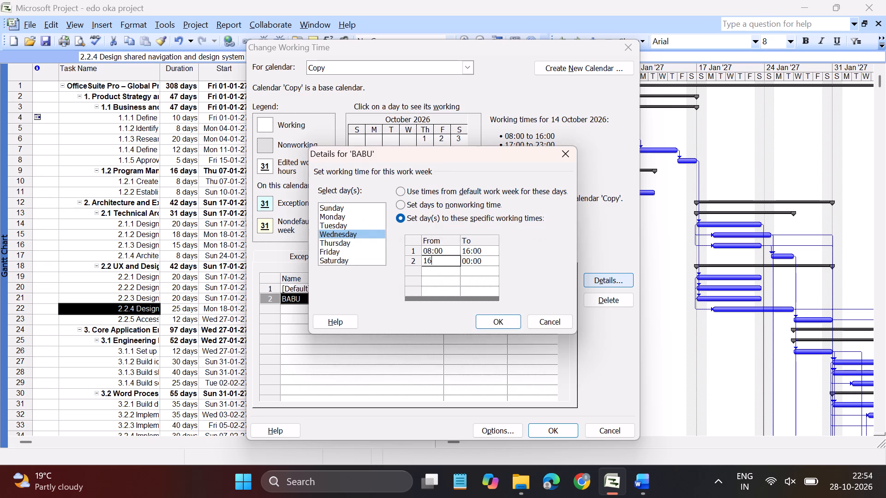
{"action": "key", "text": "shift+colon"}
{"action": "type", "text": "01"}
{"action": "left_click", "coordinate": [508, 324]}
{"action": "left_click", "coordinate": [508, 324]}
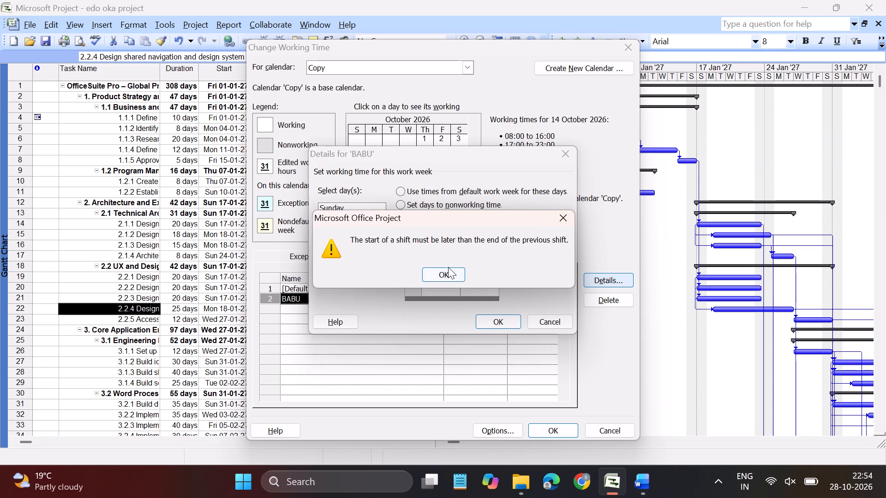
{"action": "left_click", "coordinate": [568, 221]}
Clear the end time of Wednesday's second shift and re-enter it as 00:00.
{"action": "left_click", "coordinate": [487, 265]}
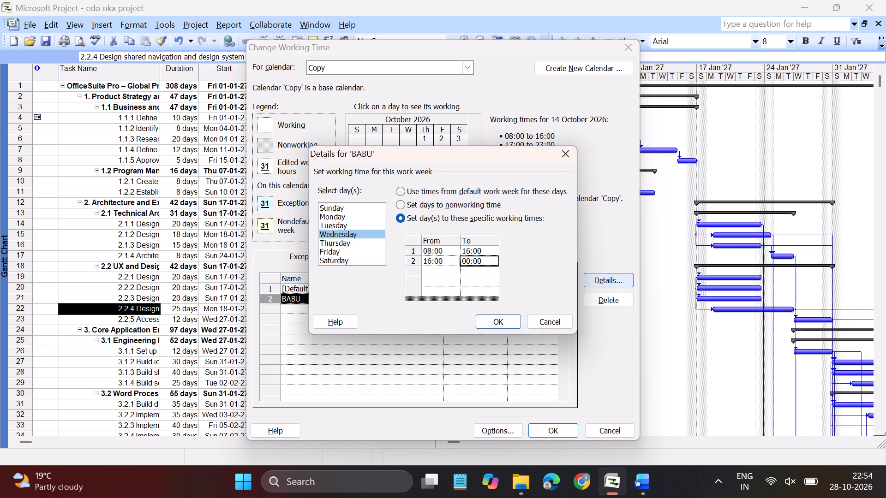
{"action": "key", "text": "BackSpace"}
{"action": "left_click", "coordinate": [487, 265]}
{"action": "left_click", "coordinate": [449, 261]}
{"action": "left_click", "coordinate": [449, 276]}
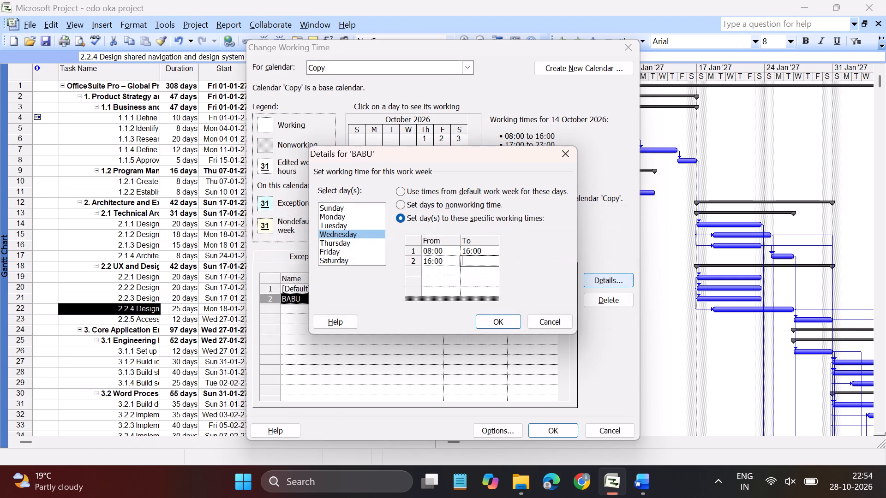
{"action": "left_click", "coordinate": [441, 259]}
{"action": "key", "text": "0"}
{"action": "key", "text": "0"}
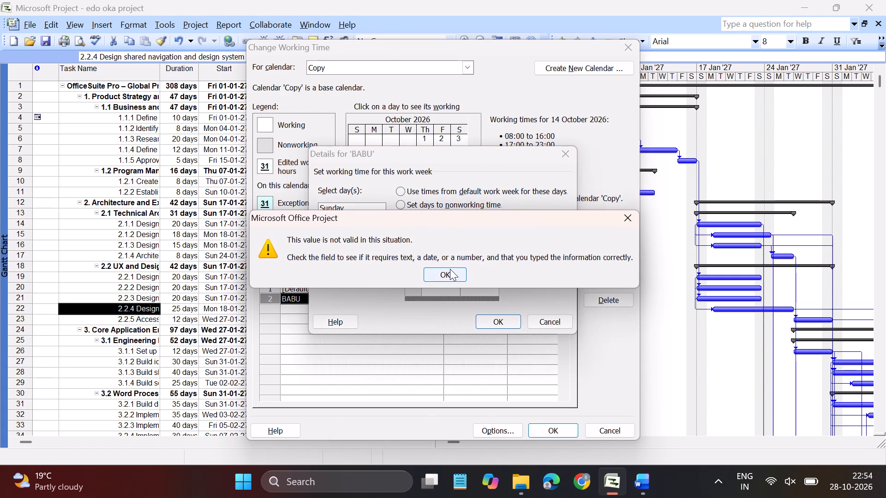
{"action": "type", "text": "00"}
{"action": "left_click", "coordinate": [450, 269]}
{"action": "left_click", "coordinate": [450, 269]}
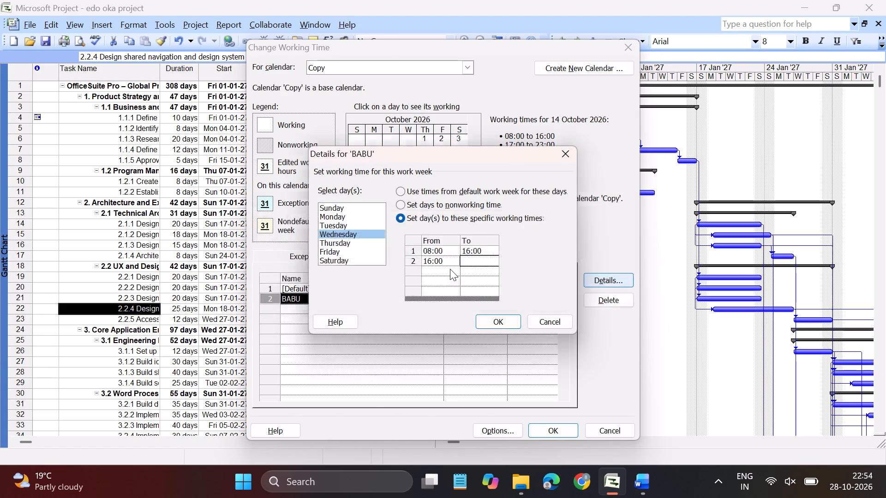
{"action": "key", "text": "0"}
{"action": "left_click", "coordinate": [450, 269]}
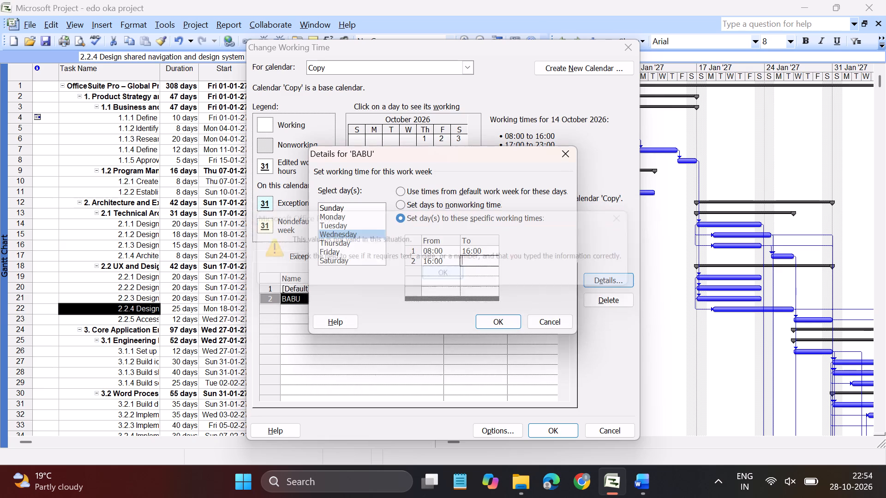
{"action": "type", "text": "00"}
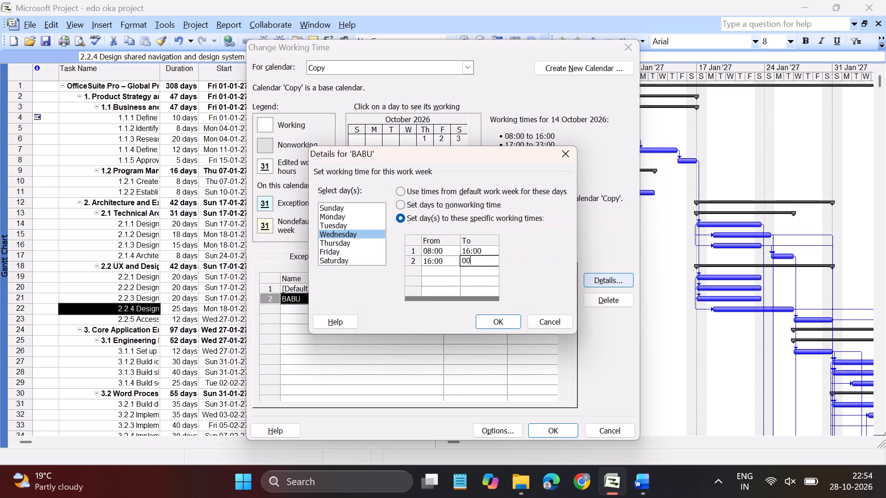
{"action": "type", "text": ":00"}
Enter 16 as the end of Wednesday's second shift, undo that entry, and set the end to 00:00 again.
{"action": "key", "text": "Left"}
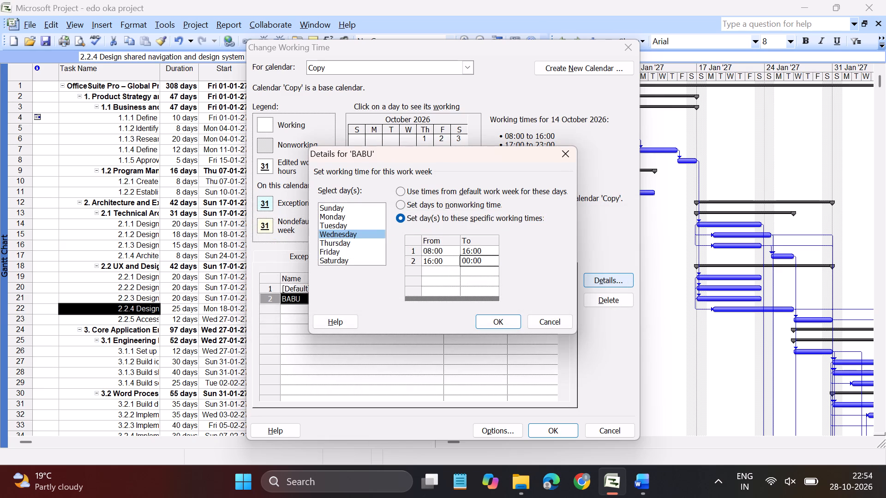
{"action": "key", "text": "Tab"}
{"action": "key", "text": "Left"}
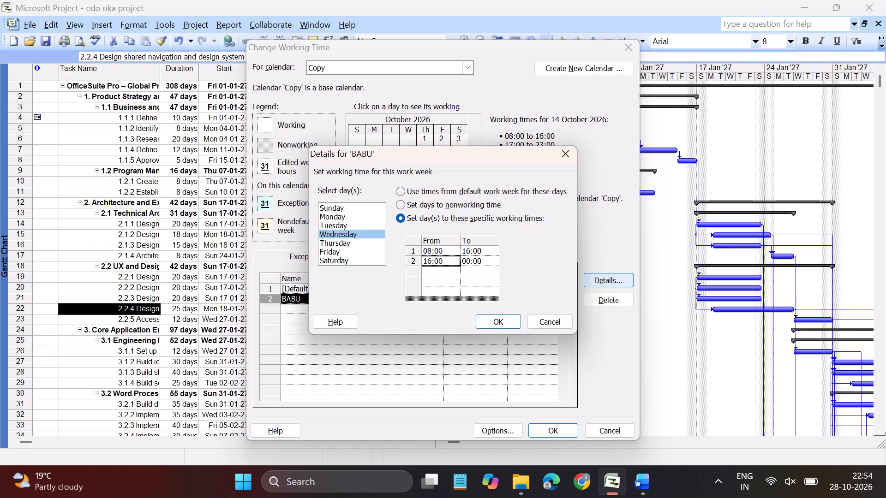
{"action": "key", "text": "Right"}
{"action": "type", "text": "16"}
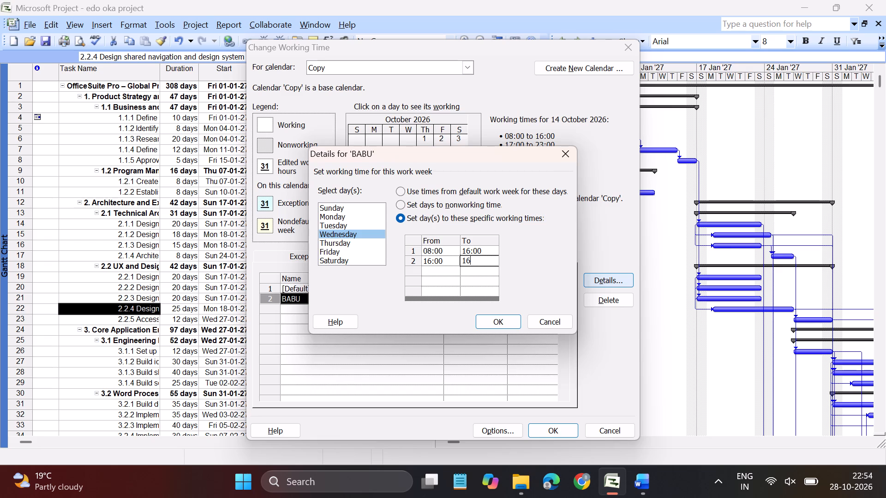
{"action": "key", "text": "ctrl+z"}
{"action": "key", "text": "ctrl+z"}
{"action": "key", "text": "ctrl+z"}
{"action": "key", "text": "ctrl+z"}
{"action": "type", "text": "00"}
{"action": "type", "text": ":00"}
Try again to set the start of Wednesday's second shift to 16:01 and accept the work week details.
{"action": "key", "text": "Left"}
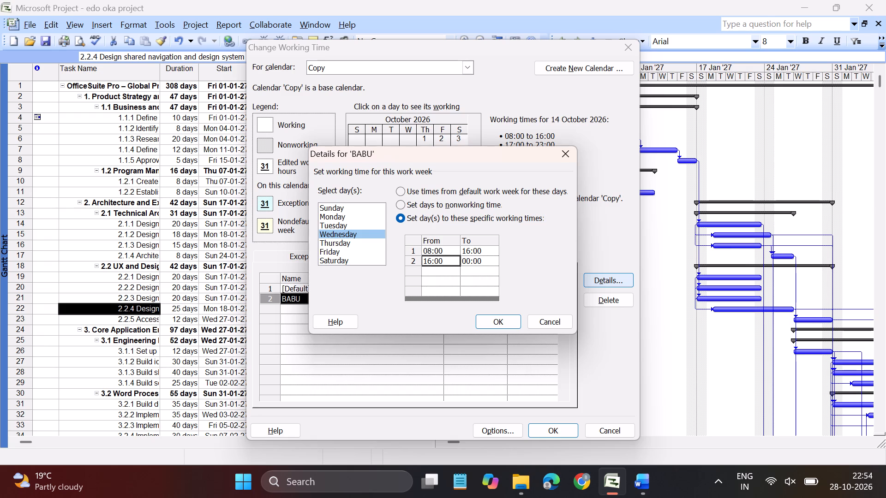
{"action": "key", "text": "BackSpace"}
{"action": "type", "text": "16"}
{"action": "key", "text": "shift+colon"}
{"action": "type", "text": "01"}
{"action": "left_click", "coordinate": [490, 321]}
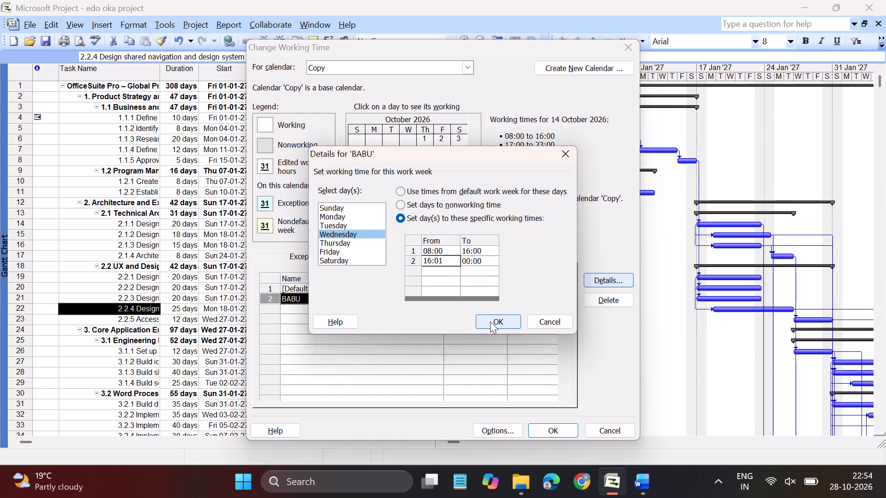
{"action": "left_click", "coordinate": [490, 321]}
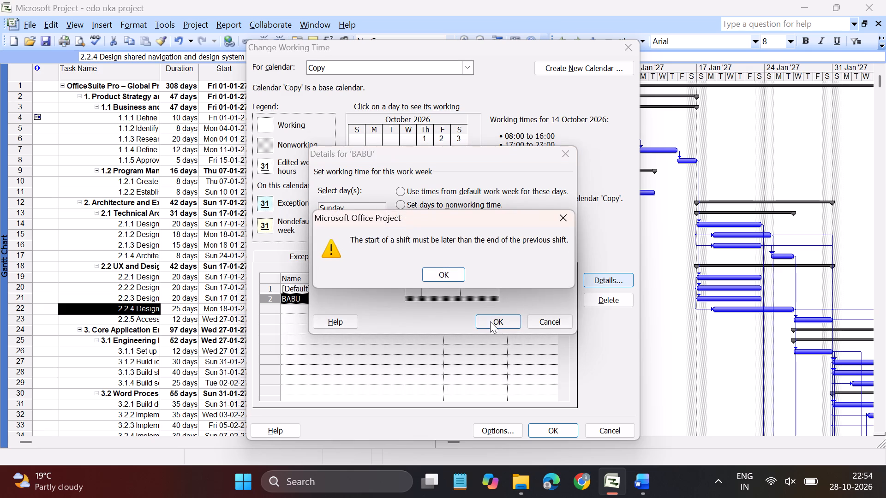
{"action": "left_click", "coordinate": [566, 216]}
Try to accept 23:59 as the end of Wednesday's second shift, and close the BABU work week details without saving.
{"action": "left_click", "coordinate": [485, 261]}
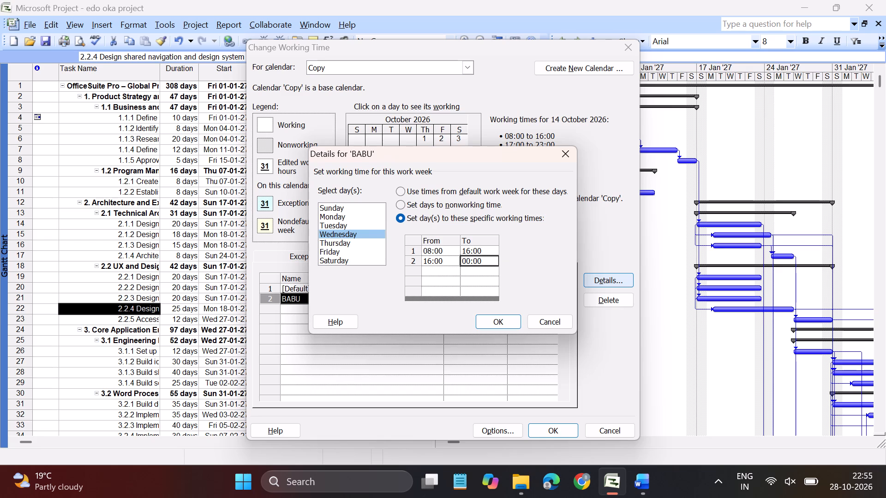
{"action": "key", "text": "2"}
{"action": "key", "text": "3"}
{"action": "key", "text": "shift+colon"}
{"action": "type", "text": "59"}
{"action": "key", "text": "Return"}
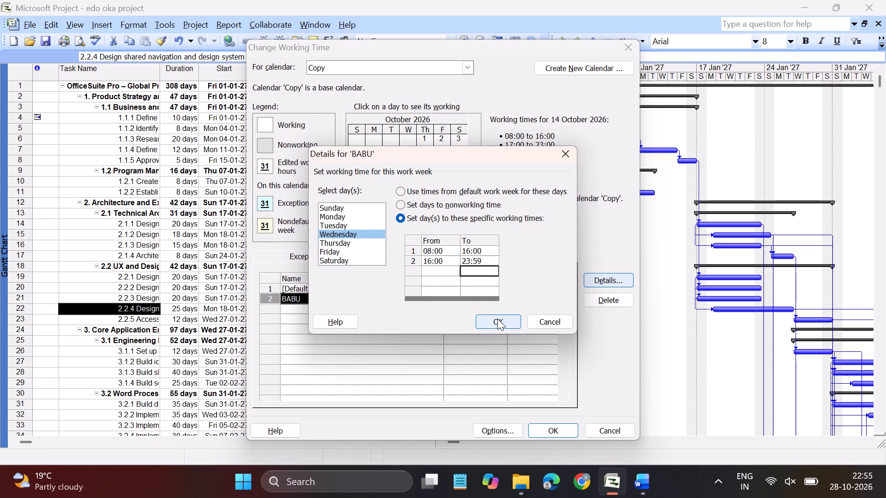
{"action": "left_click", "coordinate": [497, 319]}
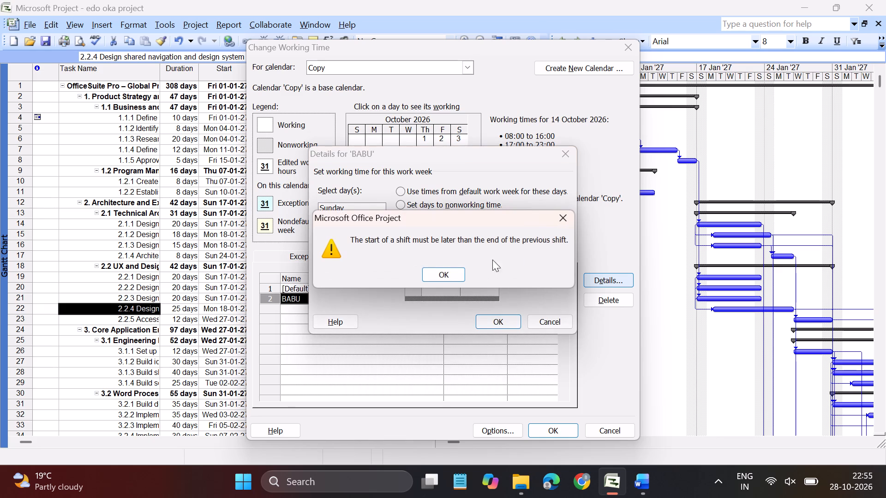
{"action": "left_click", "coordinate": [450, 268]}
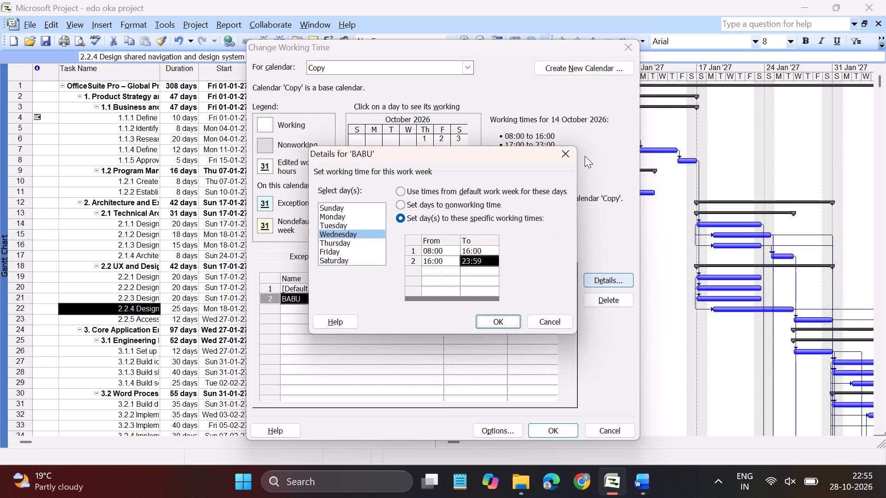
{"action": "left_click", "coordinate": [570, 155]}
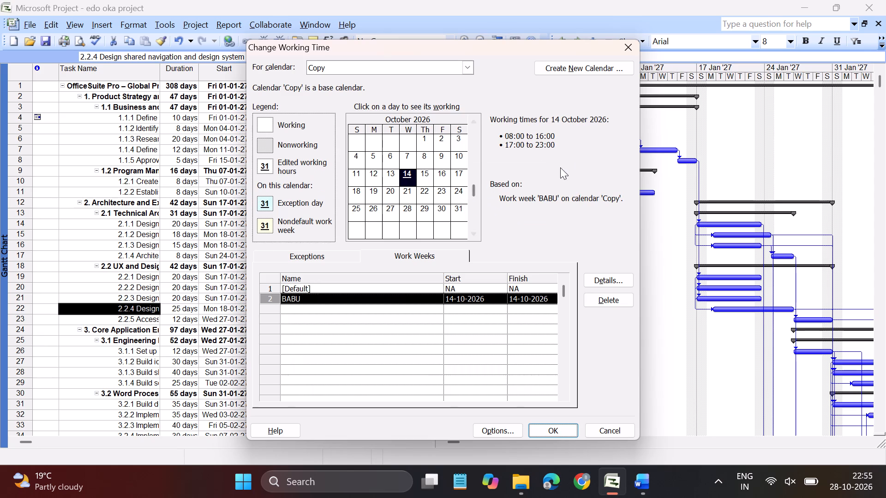
Review Wednesday's working times in the BABU work week details and accept them.
{"action": "left_click", "coordinate": [605, 280]}
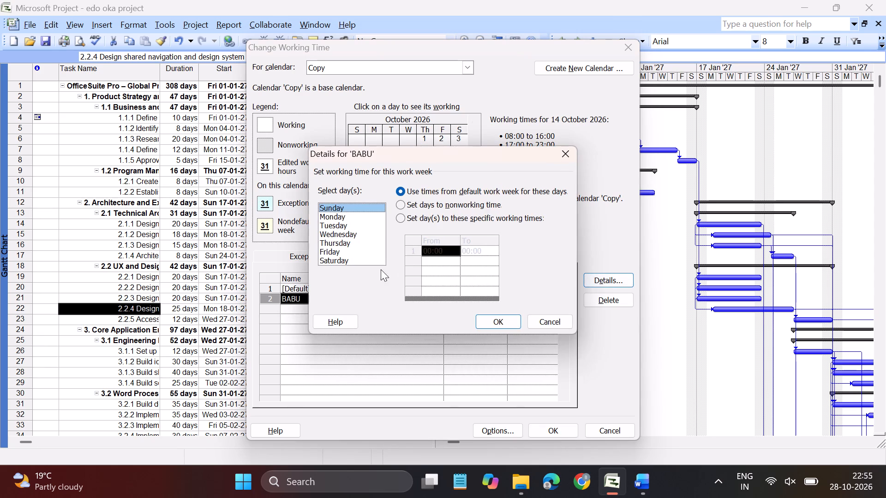
{"action": "left_click", "coordinate": [358, 230]}
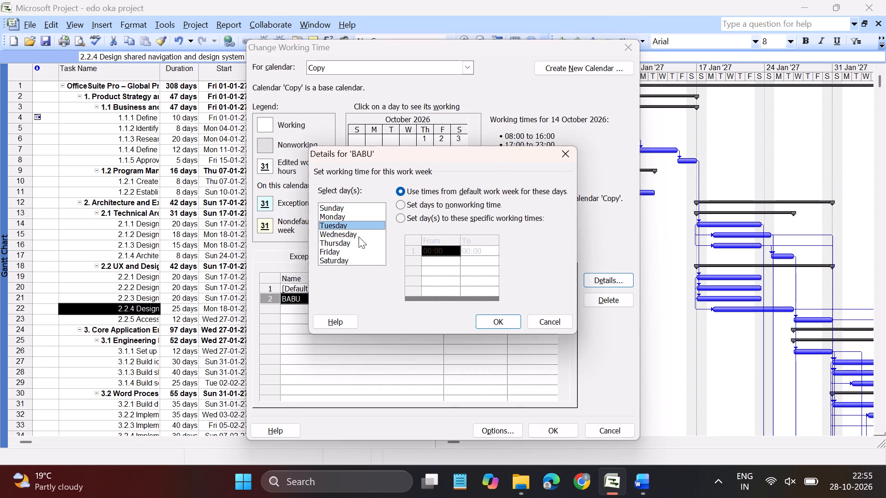
{"action": "left_click", "coordinate": [359, 237]}
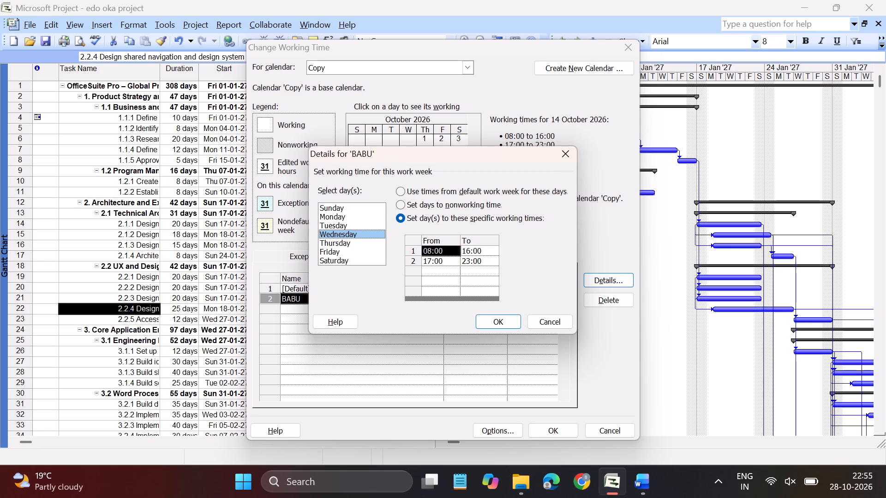
{"action": "left_click", "coordinate": [509, 321]}
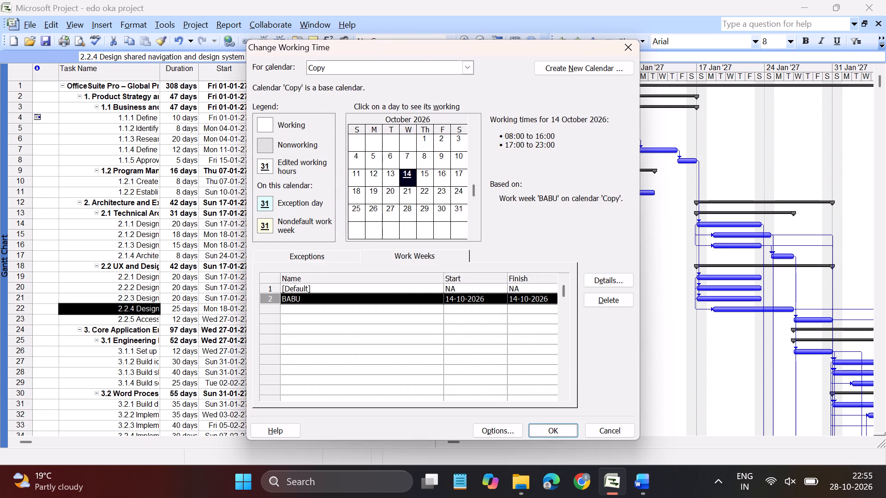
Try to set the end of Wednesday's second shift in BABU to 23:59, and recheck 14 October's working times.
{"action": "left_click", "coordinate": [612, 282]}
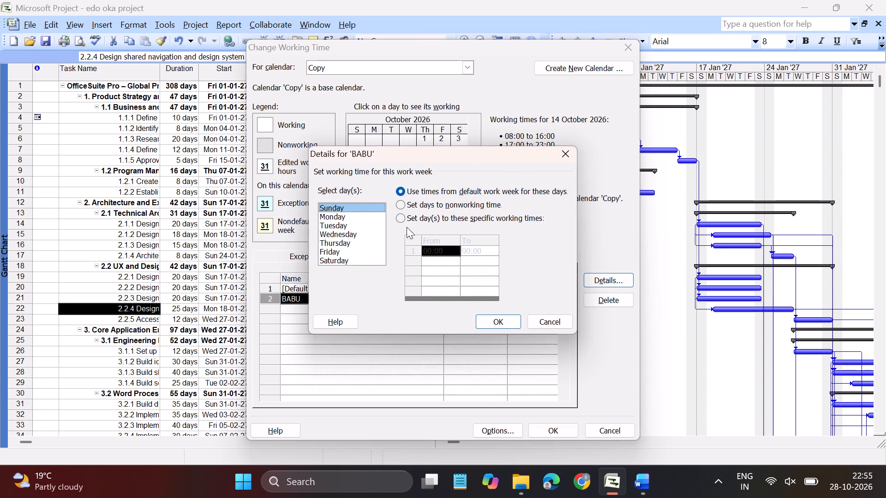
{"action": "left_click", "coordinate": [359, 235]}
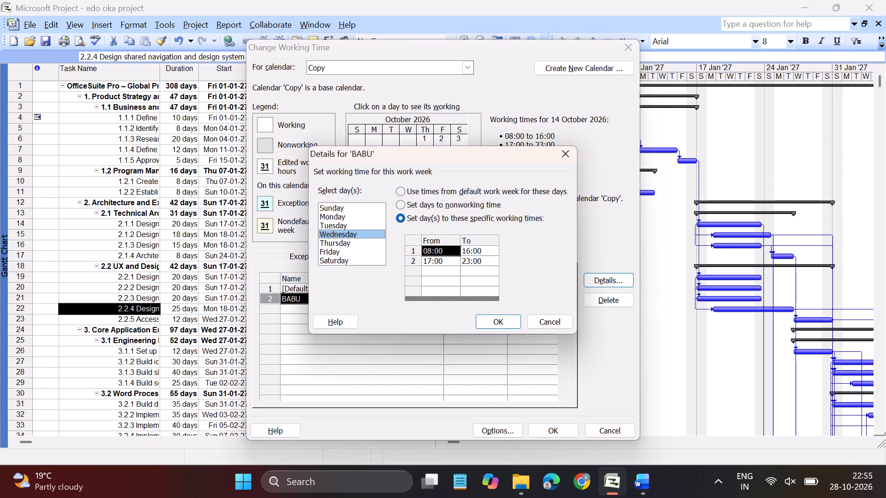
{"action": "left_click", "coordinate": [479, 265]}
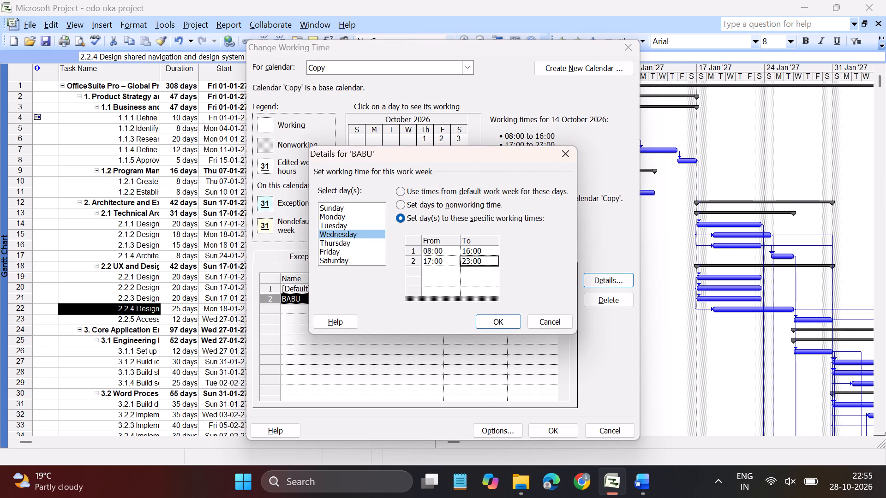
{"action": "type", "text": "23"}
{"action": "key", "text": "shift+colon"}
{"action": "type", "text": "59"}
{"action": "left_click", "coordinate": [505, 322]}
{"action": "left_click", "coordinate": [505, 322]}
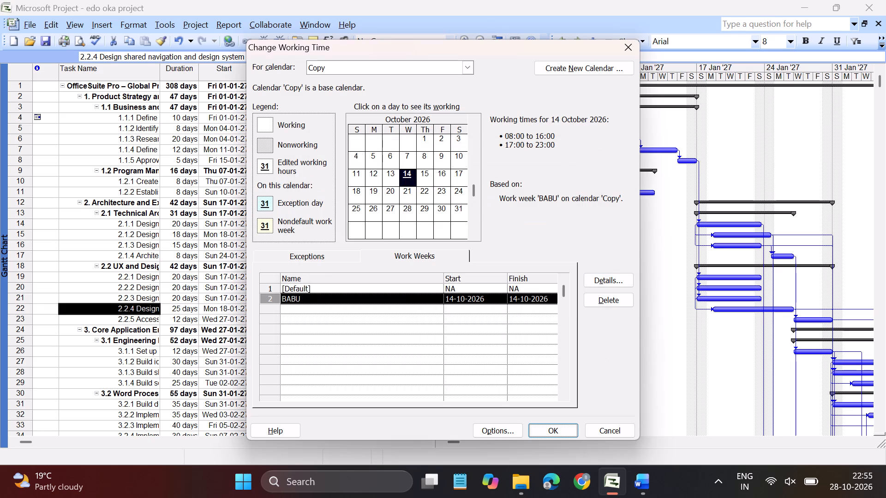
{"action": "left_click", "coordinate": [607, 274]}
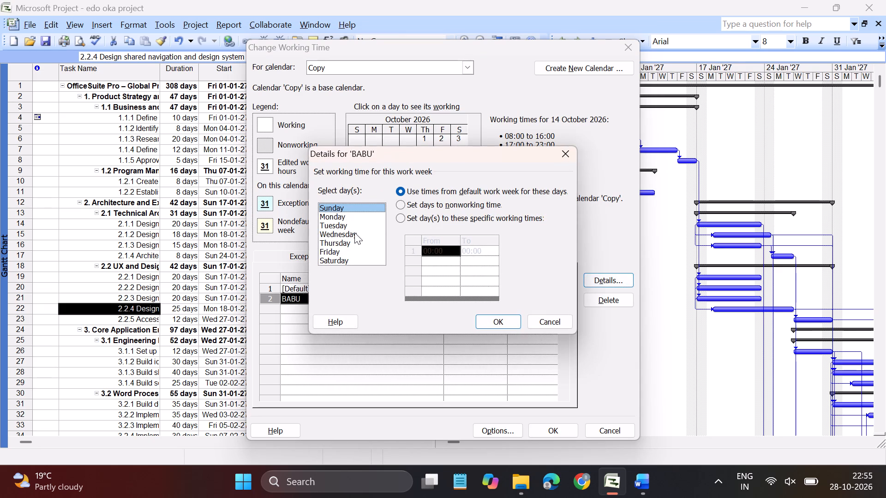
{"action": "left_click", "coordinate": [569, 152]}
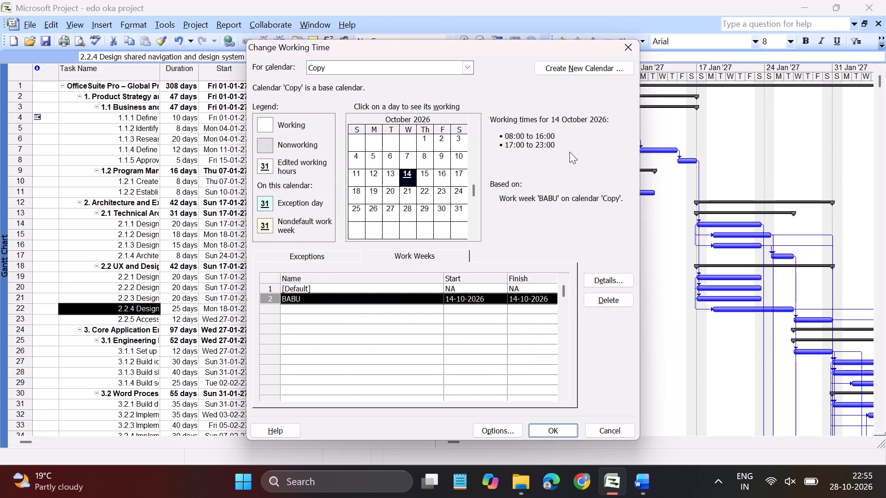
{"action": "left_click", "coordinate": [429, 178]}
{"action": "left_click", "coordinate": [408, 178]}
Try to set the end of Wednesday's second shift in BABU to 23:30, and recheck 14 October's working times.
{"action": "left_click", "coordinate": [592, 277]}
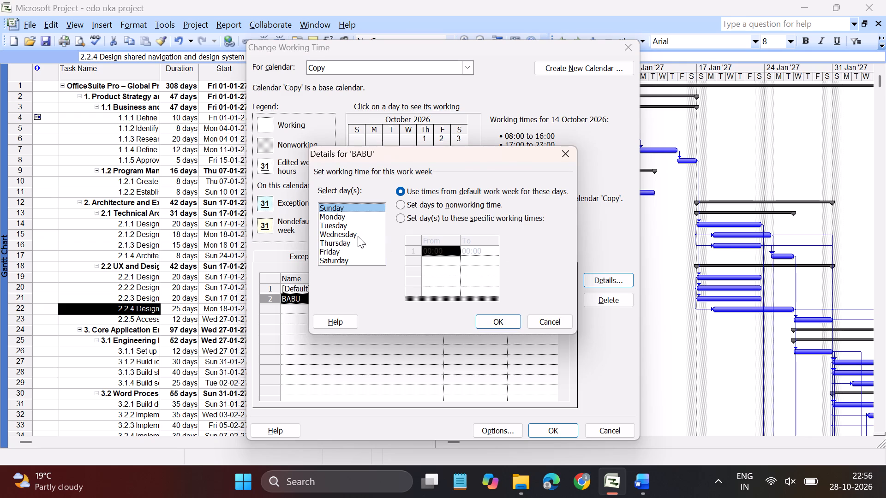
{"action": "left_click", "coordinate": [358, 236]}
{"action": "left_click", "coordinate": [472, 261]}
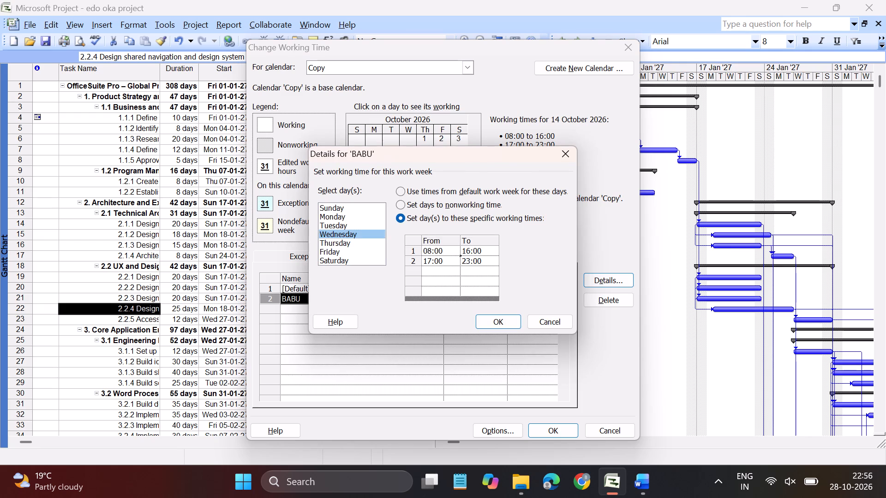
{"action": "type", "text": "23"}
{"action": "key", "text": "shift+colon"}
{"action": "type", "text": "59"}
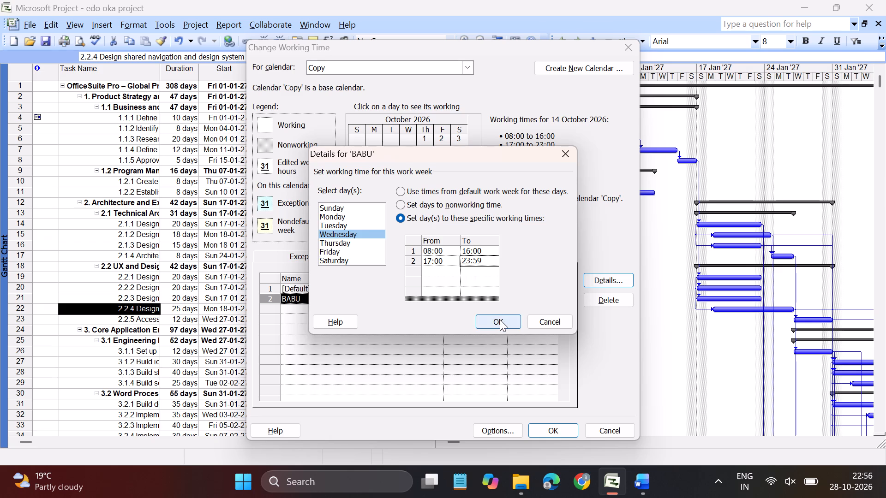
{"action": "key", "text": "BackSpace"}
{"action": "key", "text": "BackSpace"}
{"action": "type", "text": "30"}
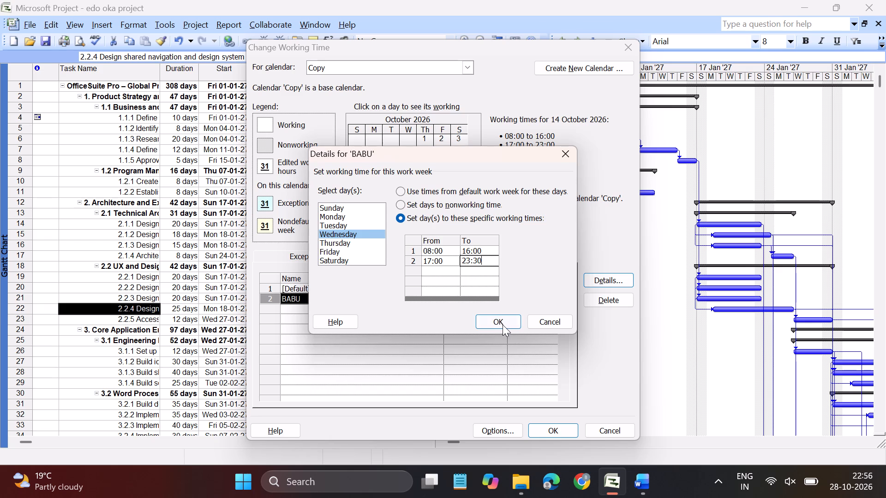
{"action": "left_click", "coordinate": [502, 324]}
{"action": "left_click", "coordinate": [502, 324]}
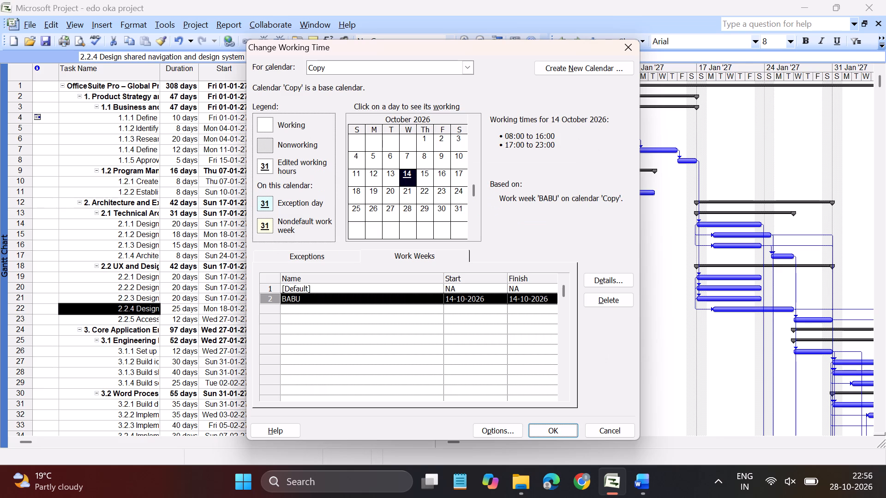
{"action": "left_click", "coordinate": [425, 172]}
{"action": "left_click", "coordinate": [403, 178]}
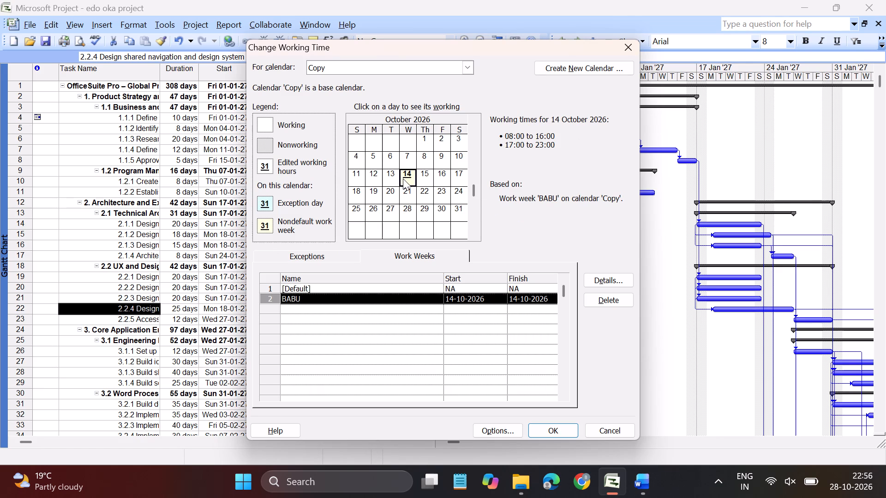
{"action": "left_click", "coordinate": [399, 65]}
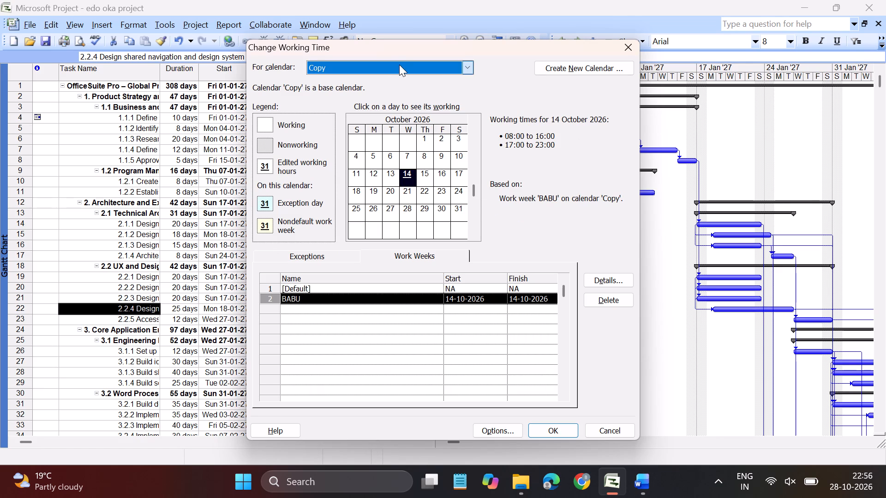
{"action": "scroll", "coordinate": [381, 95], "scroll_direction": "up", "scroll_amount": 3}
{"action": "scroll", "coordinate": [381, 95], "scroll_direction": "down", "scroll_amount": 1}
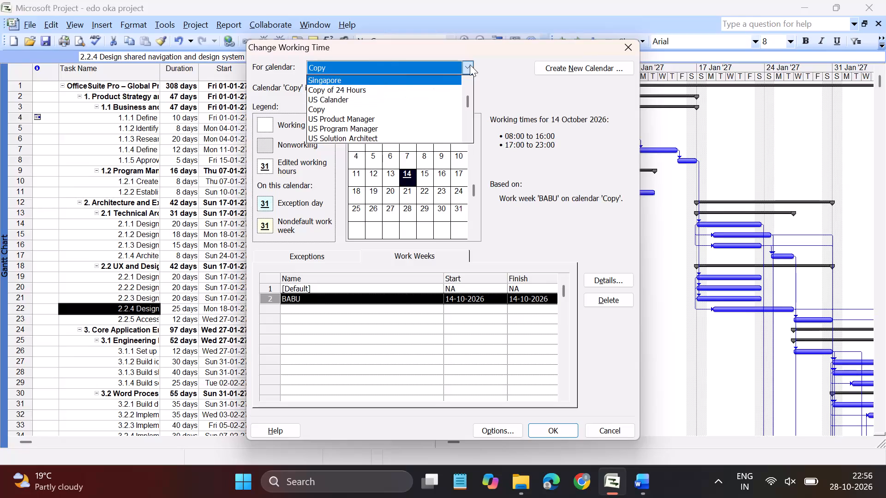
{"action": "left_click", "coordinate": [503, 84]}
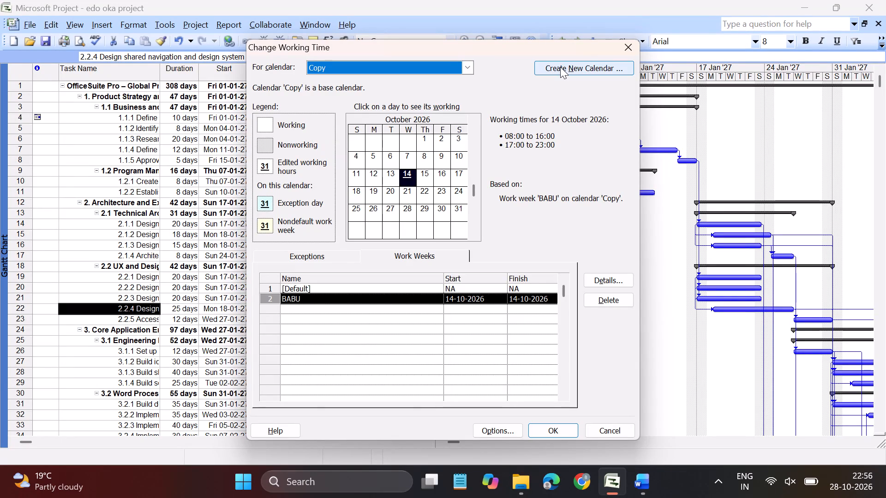
Create a base calendar as a copy of 24 Hours with its default name, saving the changes to the Copy calendar.
{"action": "left_click", "coordinate": [560, 67]}
{"action": "key", "text": "BackSpace"}
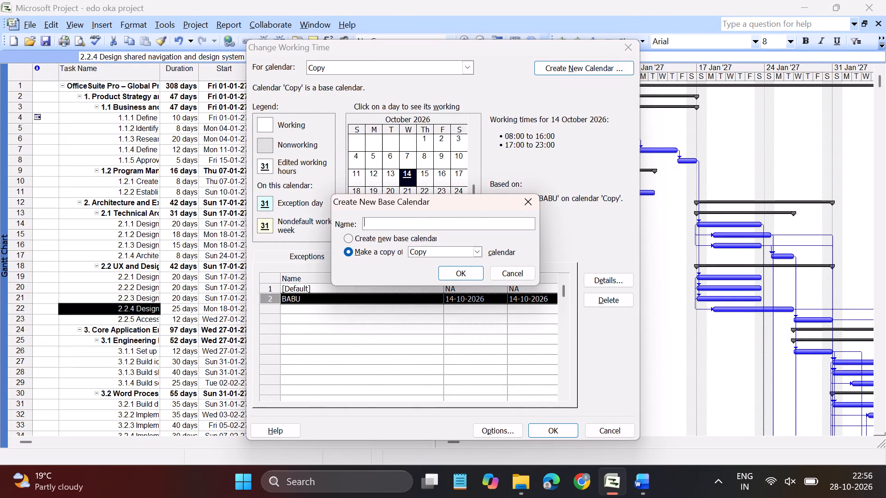
{"action": "type", "text": "babu"}
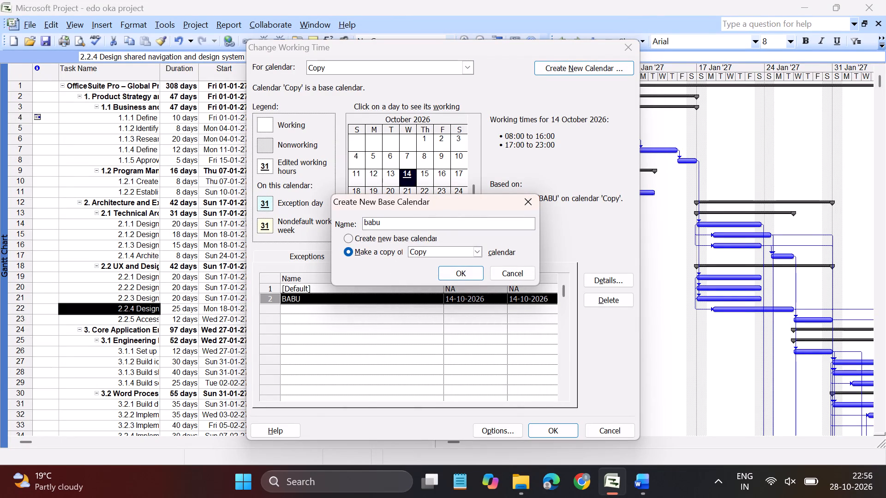
{"action": "left_click", "coordinate": [448, 251]}
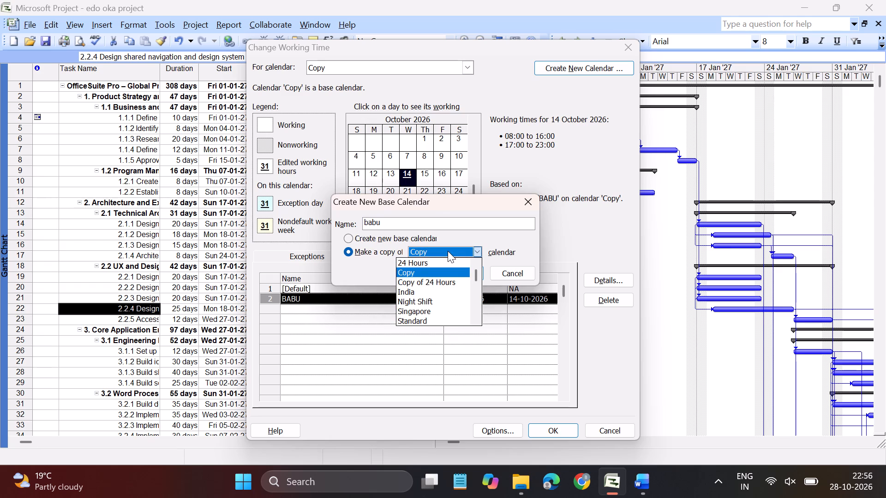
{"action": "left_click", "coordinate": [447, 285]}
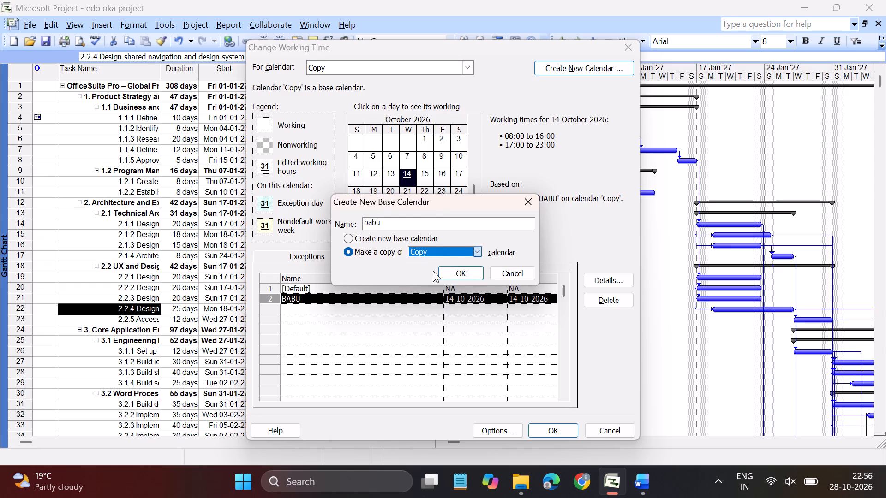
{"action": "left_click", "coordinate": [472, 250]}
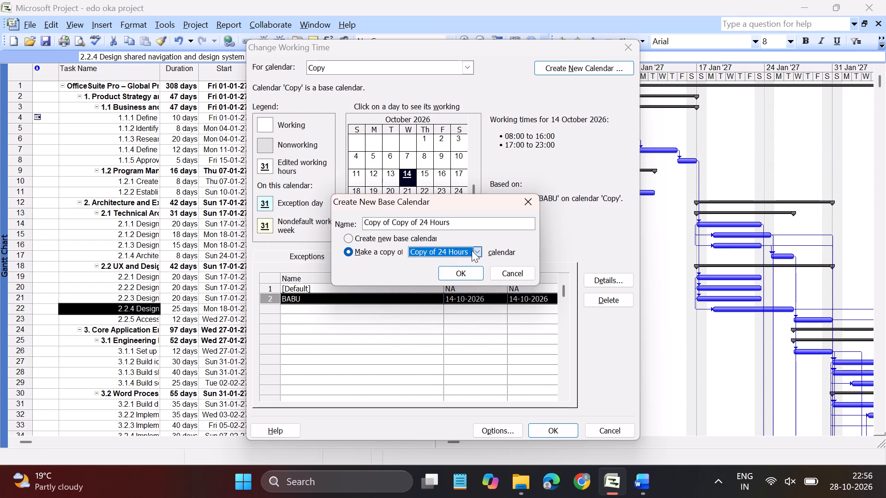
{"action": "left_click", "coordinate": [433, 263]}
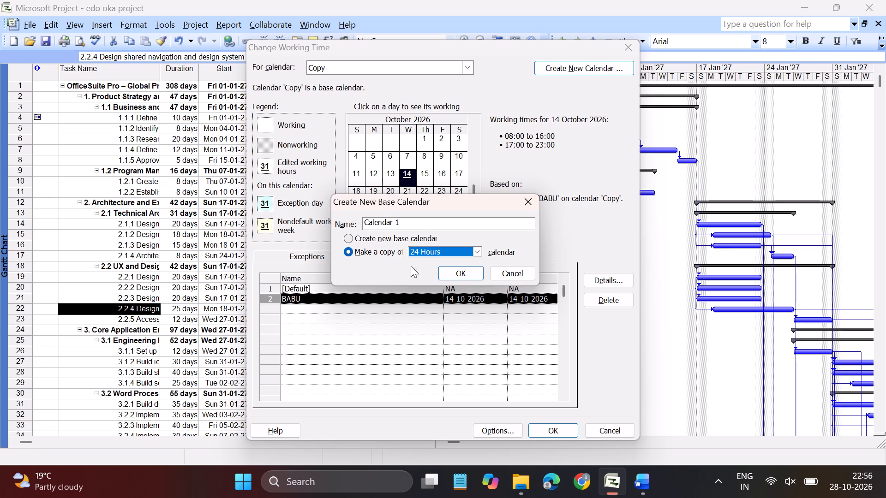
{"action": "left_click", "coordinate": [463, 272]}
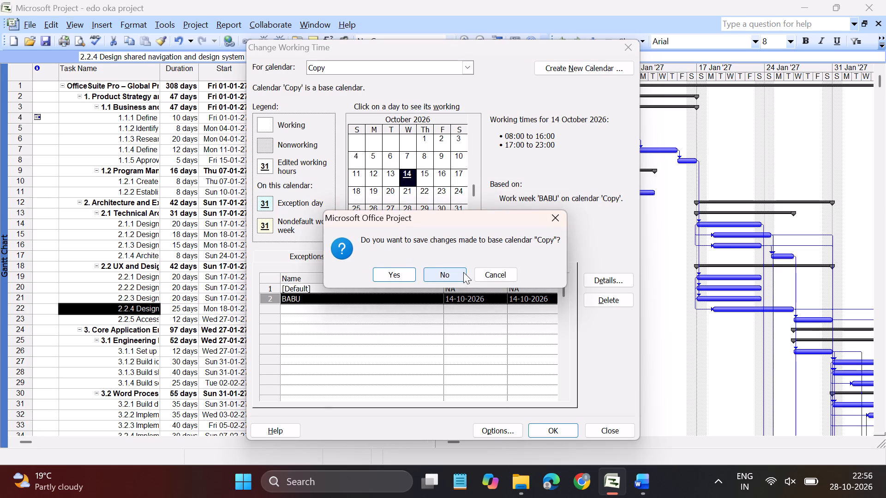
{"action": "left_click", "coordinate": [401, 277]}
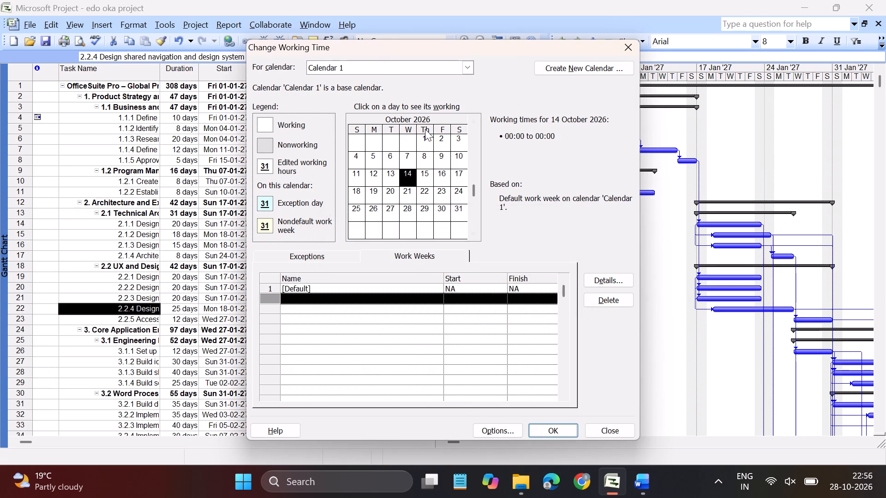
Look through the available calendars and switch to the Copy of 24 Hours base calendar.
{"action": "left_click", "coordinate": [379, 67]}
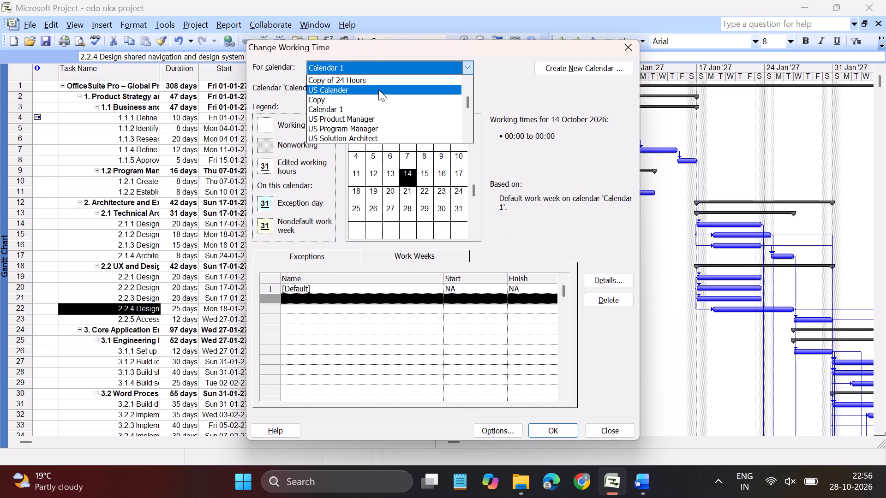
{"action": "scroll", "coordinate": [378, 89], "scroll_direction": "down", "scroll_amount": 1}
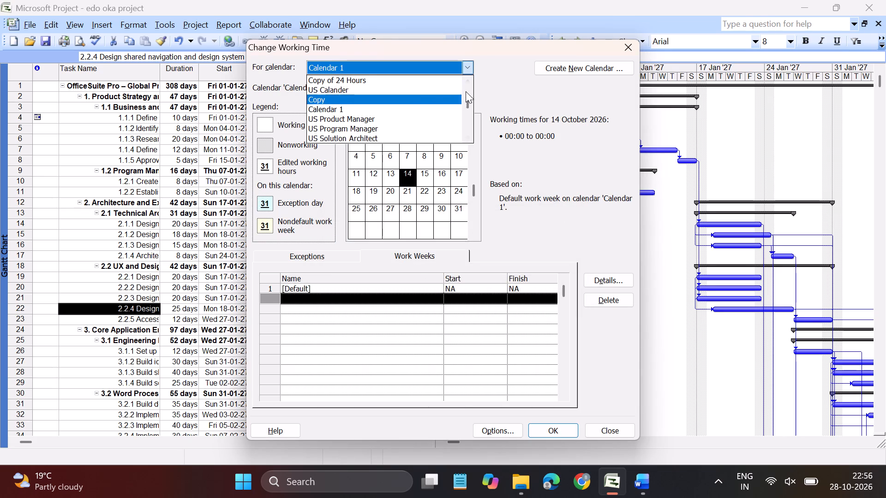
{"action": "triple_click", "coordinate": [467, 139]}
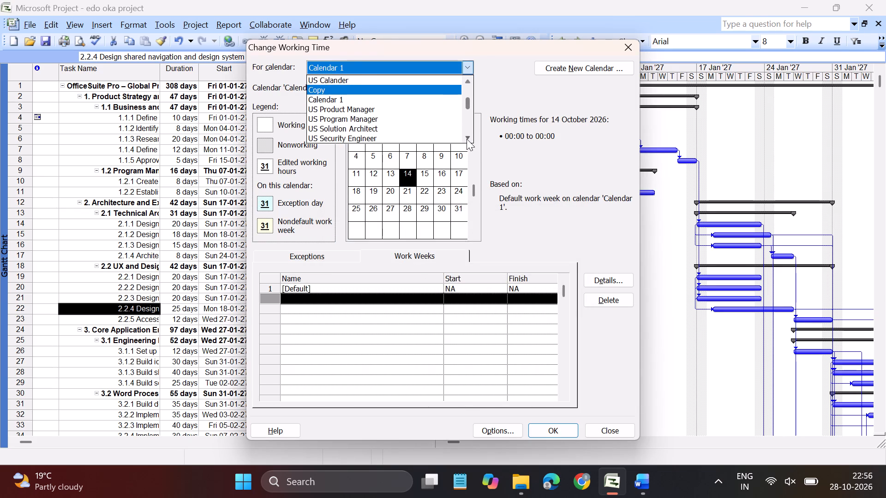
{"action": "triple_click", "coordinate": [467, 139]}
{"action": "triple_click", "coordinate": [467, 139]}
{"action": "triple_click", "coordinate": [467, 139]}
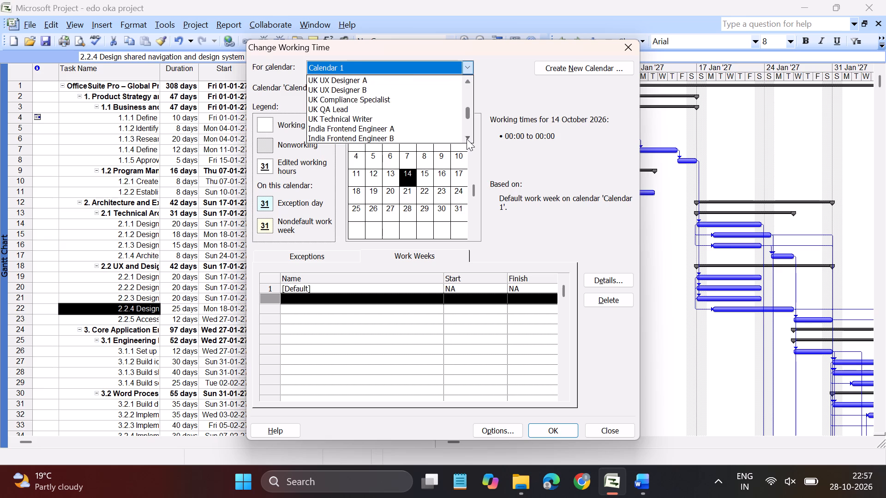
{"action": "triple_click", "coordinate": [467, 139]}
{"action": "triple_click", "coordinate": [467, 139]}
{"action": "triple_click", "coordinate": [467, 139]}
{"action": "double_click", "coordinate": [467, 139]}
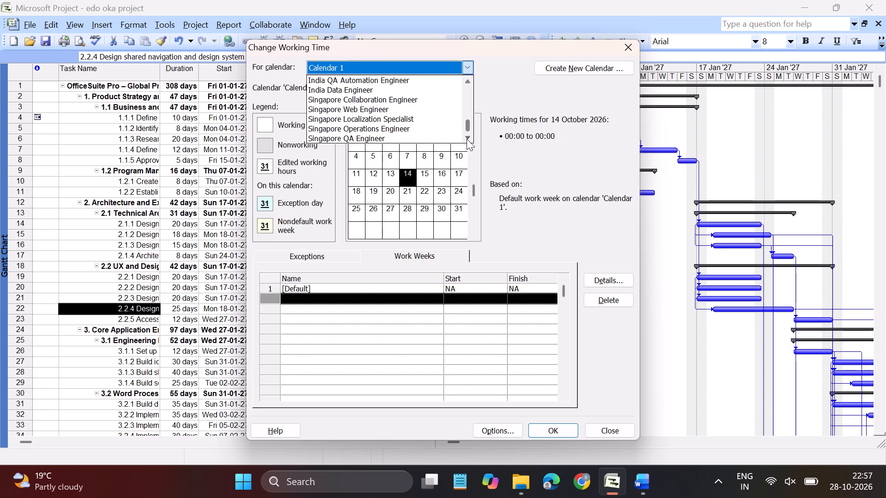
{"action": "left_click_drag", "start_coordinate": [467, 139], "coordinate": [470, 79]}
{"action": "triple_click", "coordinate": [470, 79]}
{"action": "triple_click", "coordinate": [470, 79]}
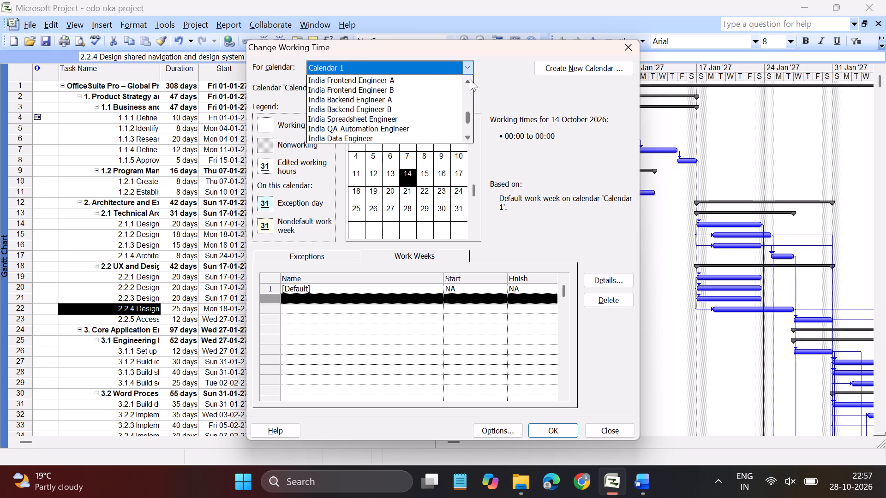
{"action": "triple_click", "coordinate": [470, 79]}
{"action": "triple_click", "coordinate": [470, 79]}
{"action": "triple_click", "coordinate": [470, 79]}
{"action": "triple_click", "coordinate": [470, 79]}
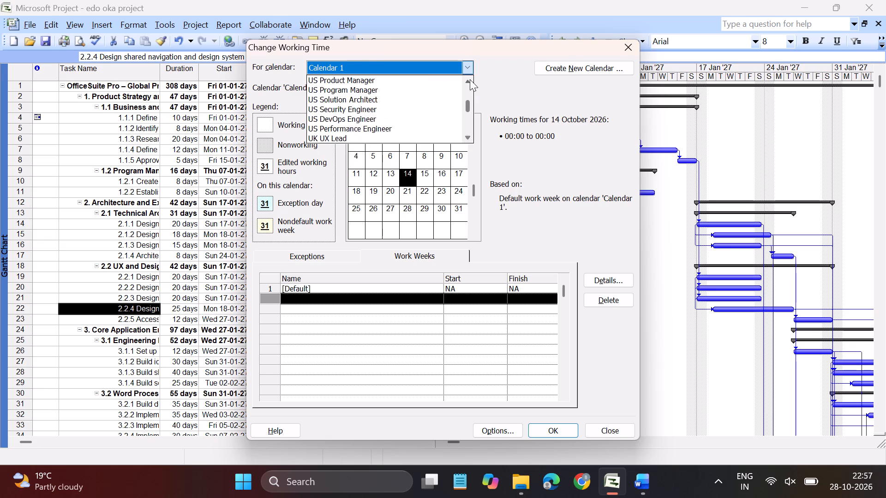
{"action": "triple_click", "coordinate": [470, 79]}
{"action": "triple_click", "coordinate": [470, 79]}
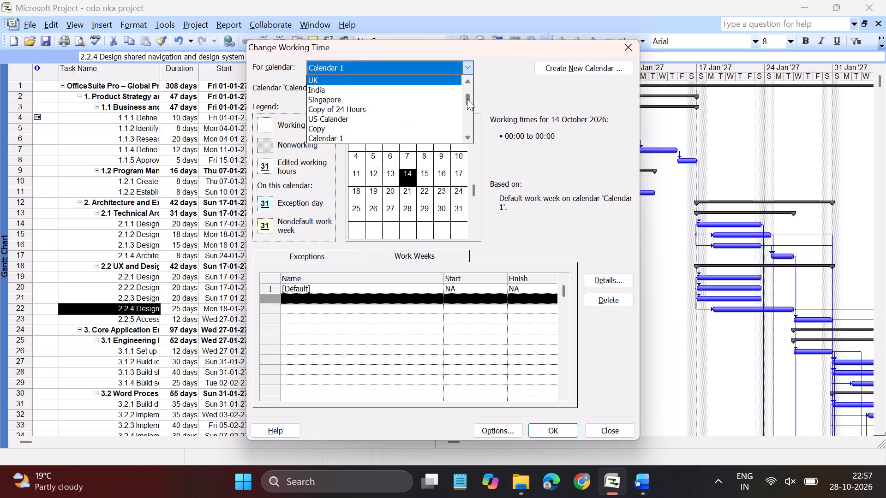
{"action": "left_click_drag", "start_coordinate": [469, 101], "coordinate": [469, 88]}
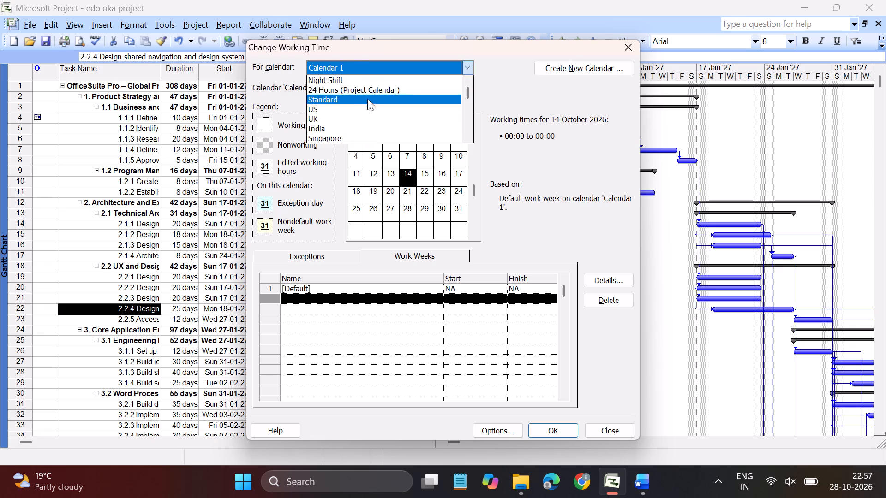
{"action": "scroll", "coordinate": [367, 108], "scroll_direction": "down", "scroll_amount": 1}
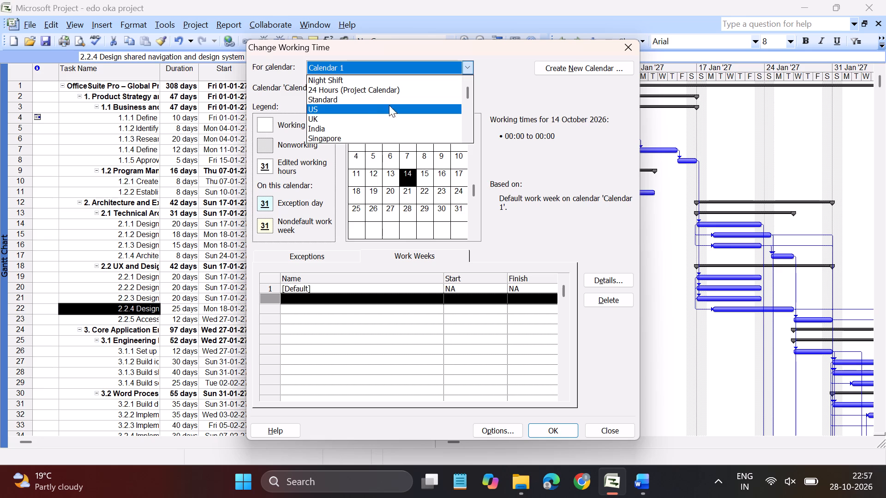
{"action": "left_click", "coordinate": [468, 139]}
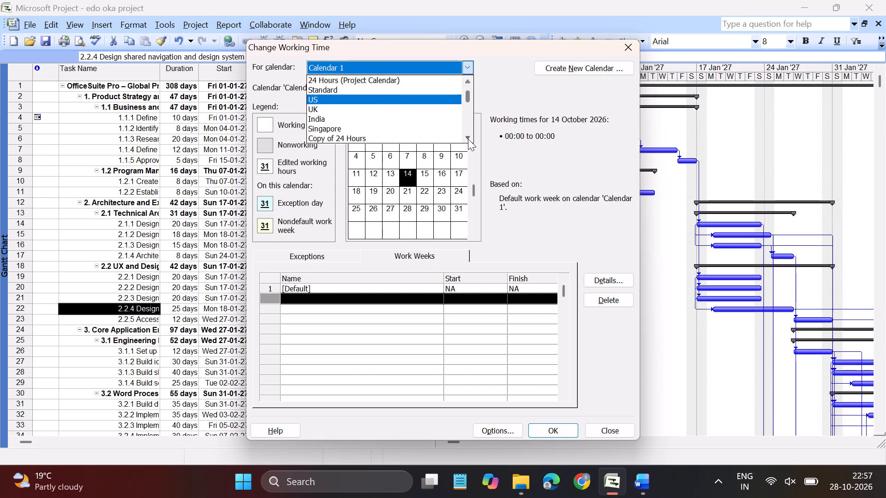
{"action": "left_click", "coordinate": [468, 139]}
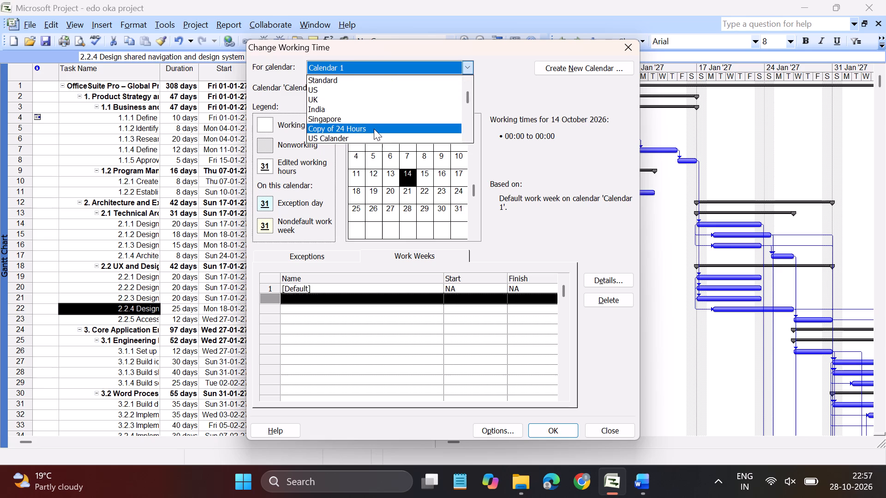
{"action": "left_click", "coordinate": [467, 137]}
{"action": "left_click", "coordinate": [467, 137]}
{"action": "left_click", "coordinate": [467, 137]}
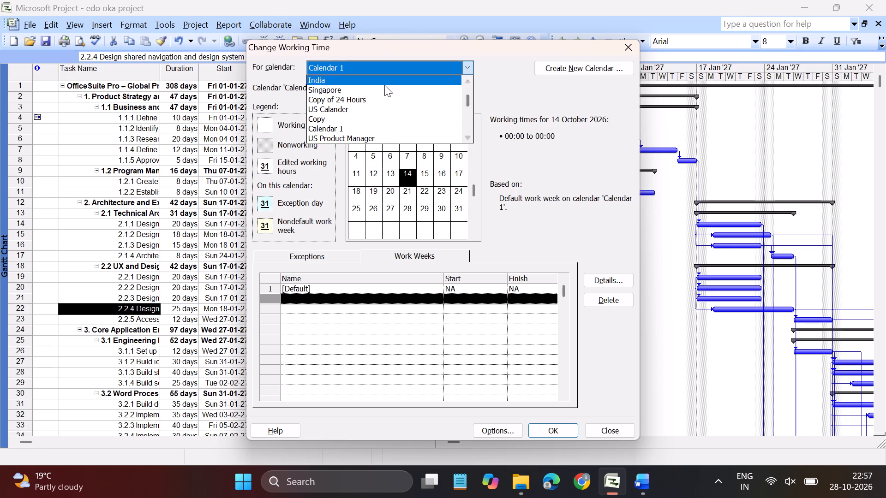
{"action": "double_click", "coordinate": [388, 101]}
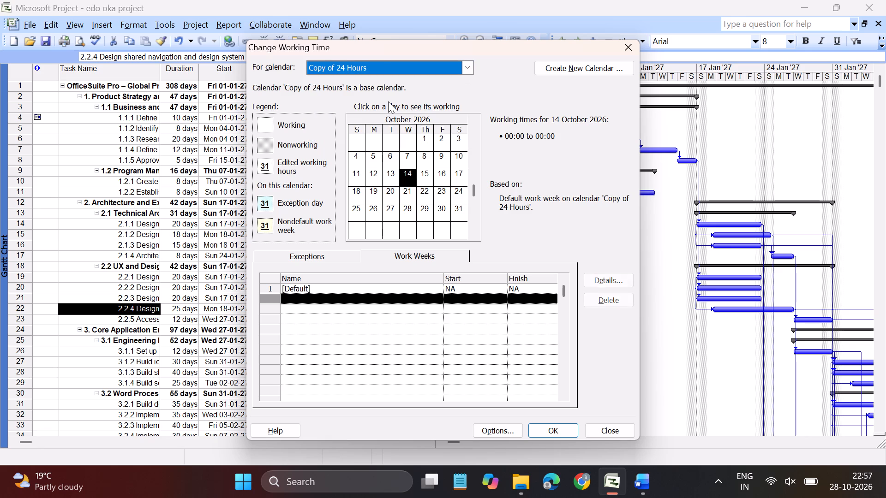
Add a work week named babu for 14 October 2026 to the Copy of 24 Hours calendar.
{"action": "left_click", "coordinate": [410, 172]}
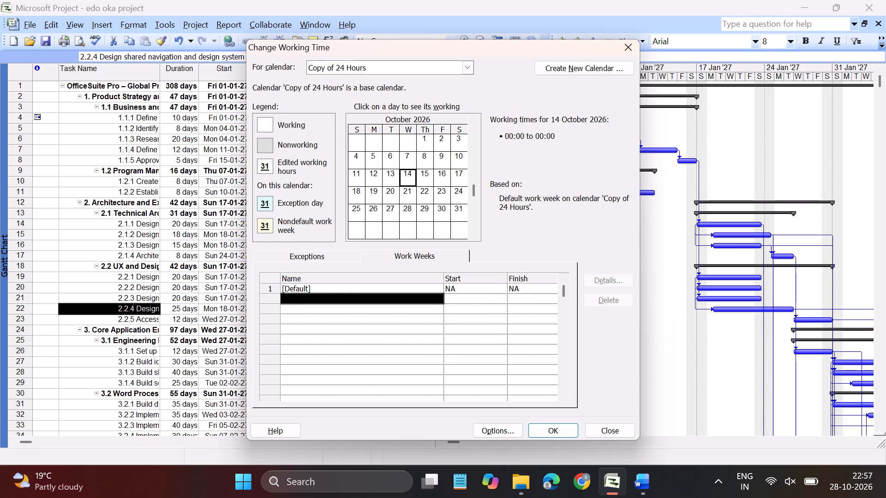
{"action": "type", "text": "bab"}
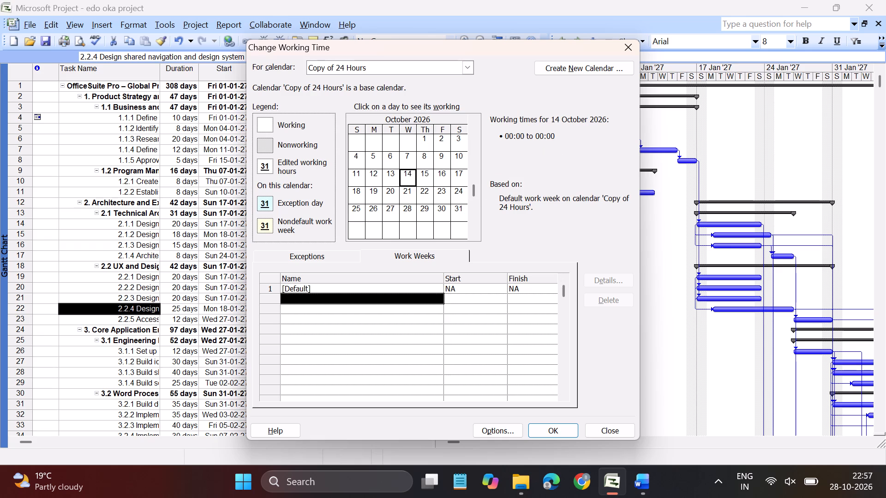
{"action": "left_click", "coordinate": [365, 301]}
{"action": "type", "text": "babu"}
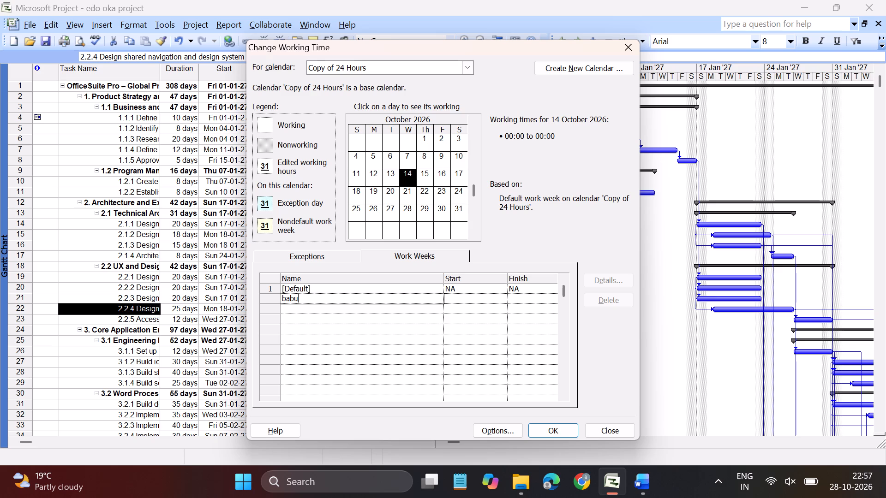
{"action": "left_click", "coordinate": [451, 302]}
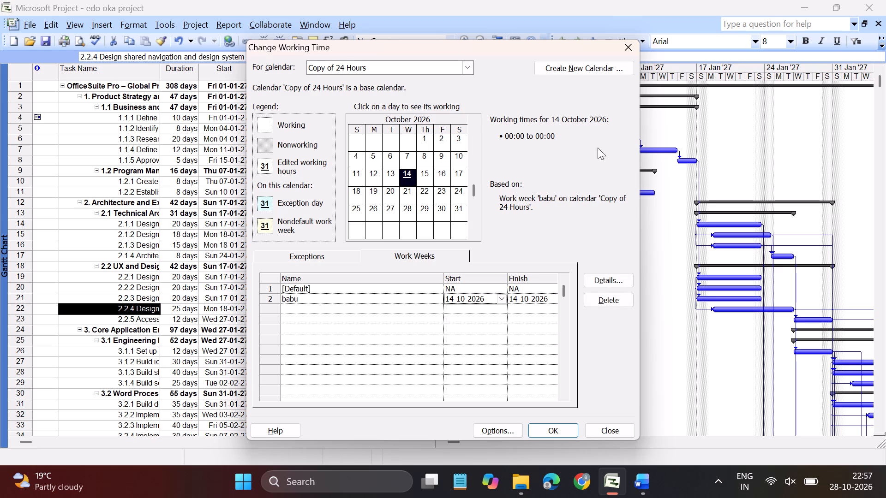
Give Wednesday specific working times in the babu work week, with the first shift from 08:00 to 16:00.
{"action": "left_click", "coordinate": [595, 280]}
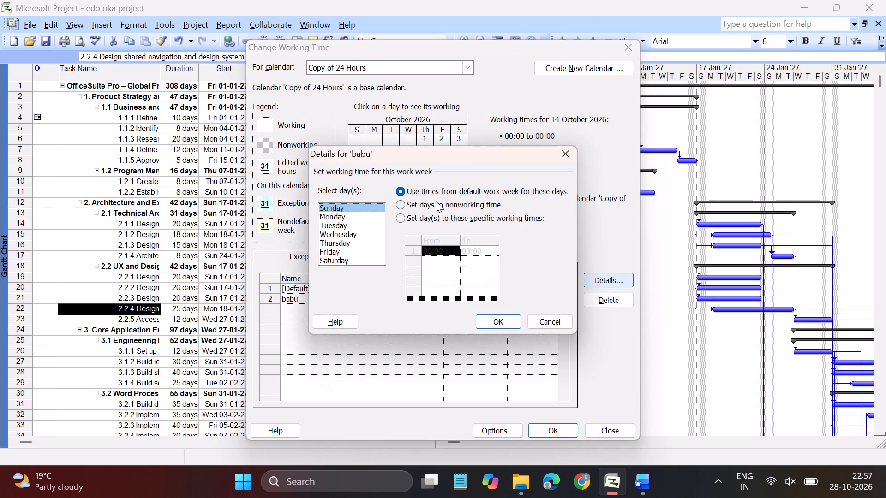
{"action": "left_click", "coordinate": [371, 233]}
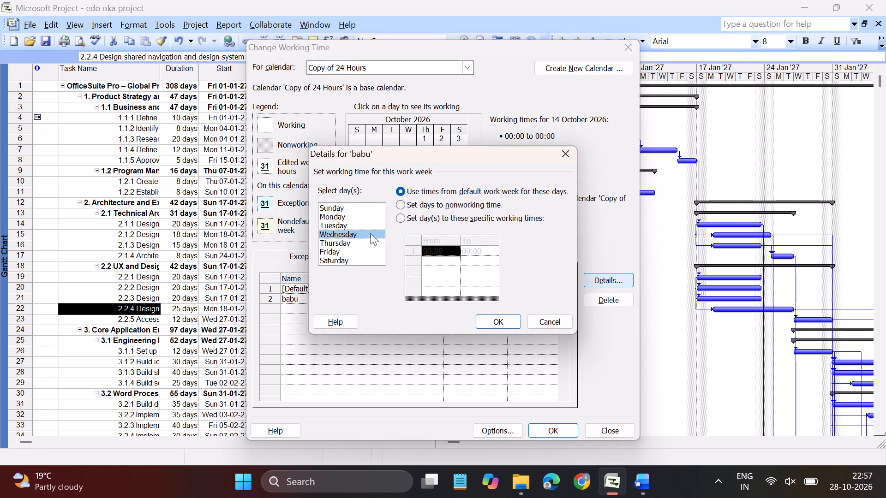
{"action": "left_click", "coordinate": [402, 219]}
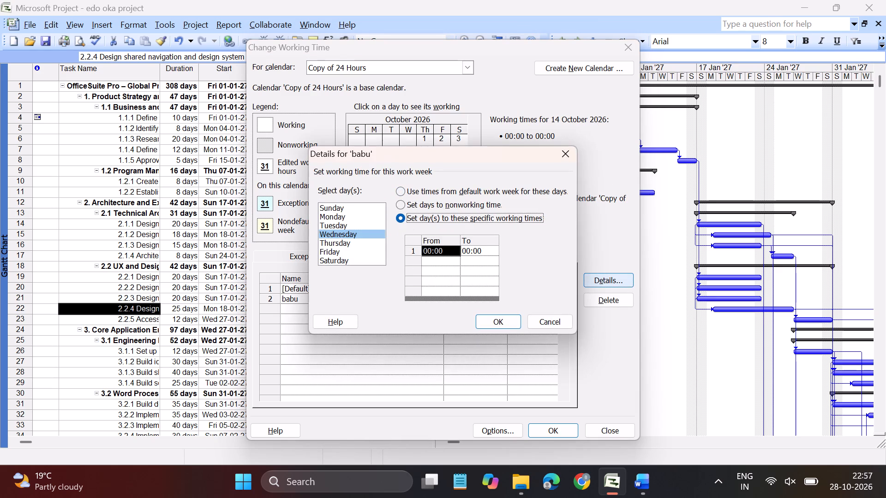
{"action": "key", "text": "8"}
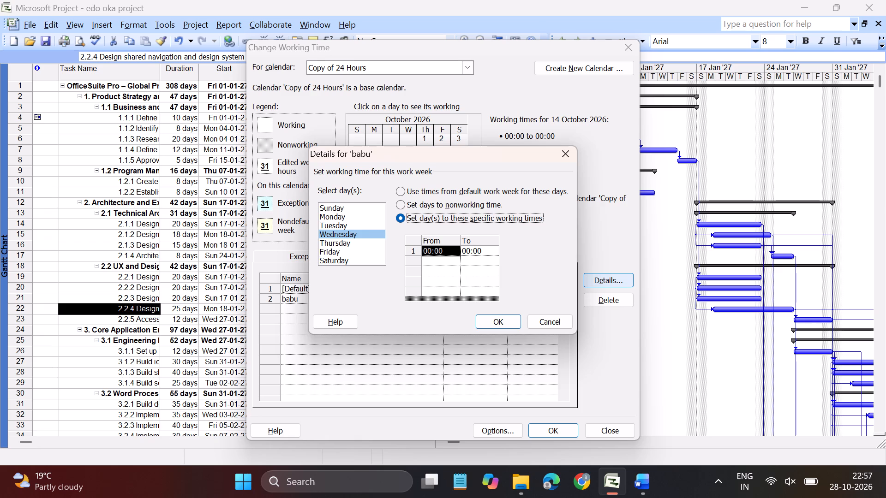
{"action": "double_click", "coordinate": [445, 253]}
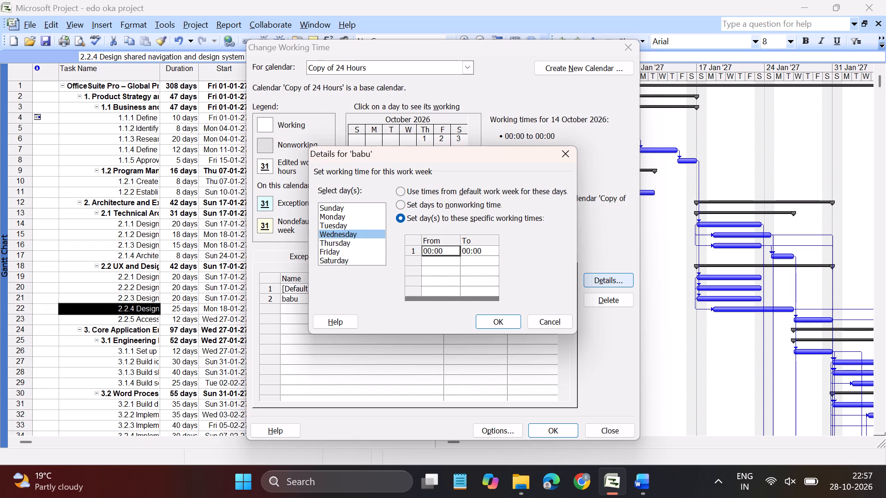
{"action": "key", "text": "8"}
{"action": "type", "text": ":00"}
{"action": "left_click", "coordinate": [486, 250]}
{"action": "key", "text": "BackSpace"}
{"action": "key", "text": "BackSpace"}
{"action": "key", "text": "BackSpace"}
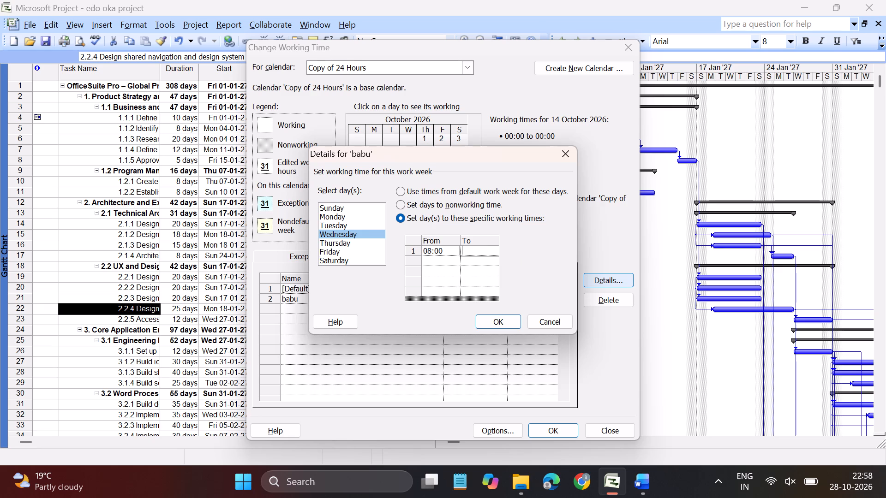
{"action": "type", "text": "16"}
{"action": "key", "text": "shift+colon"}
{"action": "type", "text": "00"}
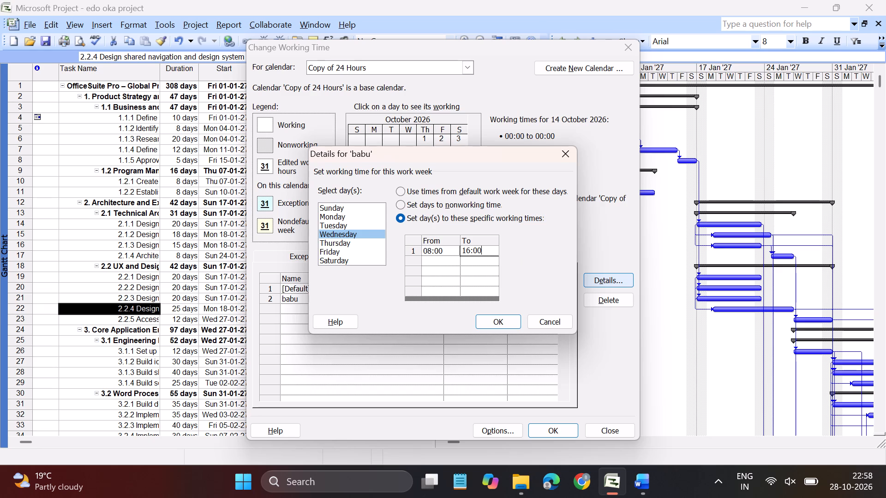
Try to add a second Wednesday shift from 17:00 to 23:59 in babu, and recheck 14 October's working times.
{"action": "left_click", "coordinate": [443, 263]}
{"action": "type", "text": "17"}
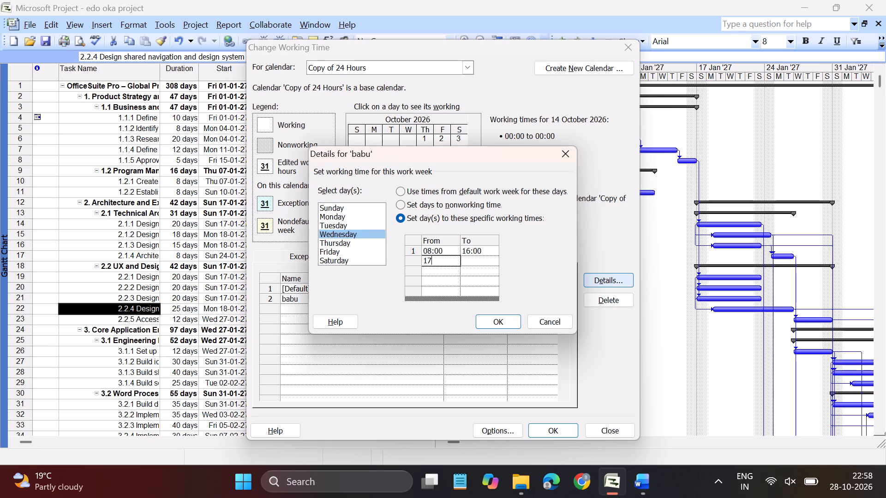
{"action": "type", "text": ":00"}
{"action": "left_click", "coordinate": [477, 263]}
{"action": "key", "text": "BackSpace"}
{"action": "type", "text": "23"}
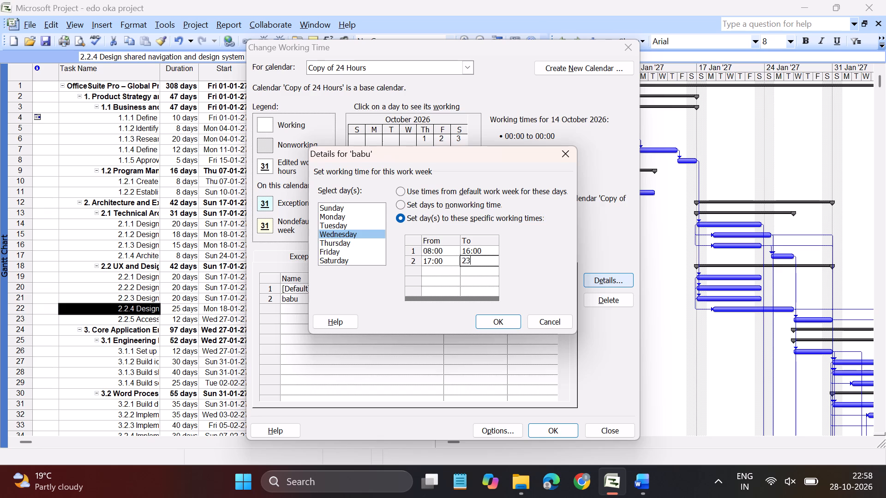
{"action": "key", "text": "shift+colon"}
{"action": "type", "text": "59"}
{"action": "left_click", "coordinate": [505, 317]}
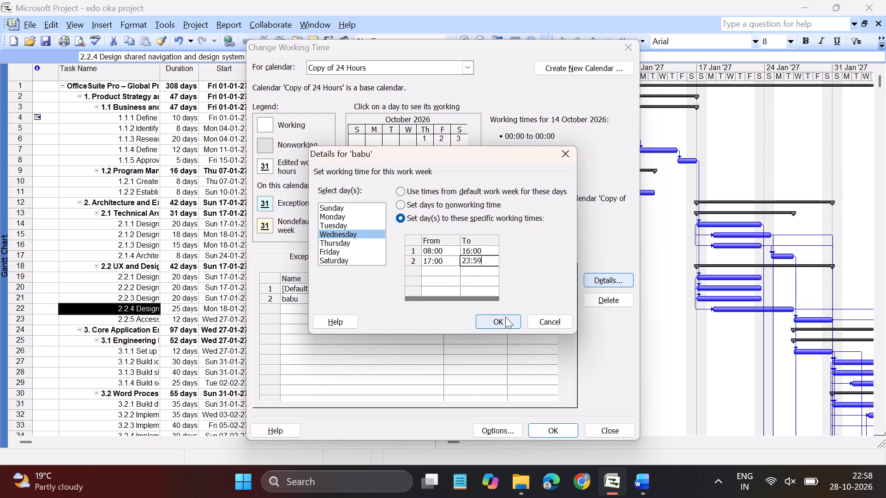
{"action": "left_click", "coordinate": [505, 317]}
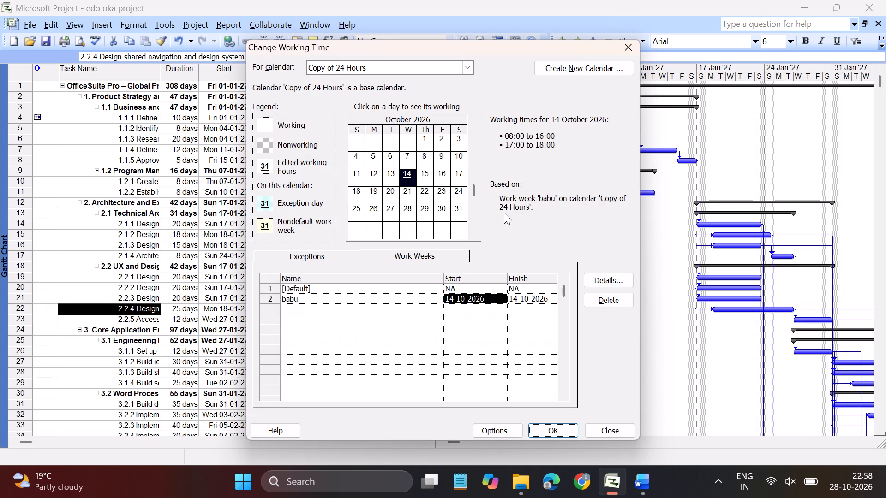
{"action": "left_click", "coordinate": [407, 174]}
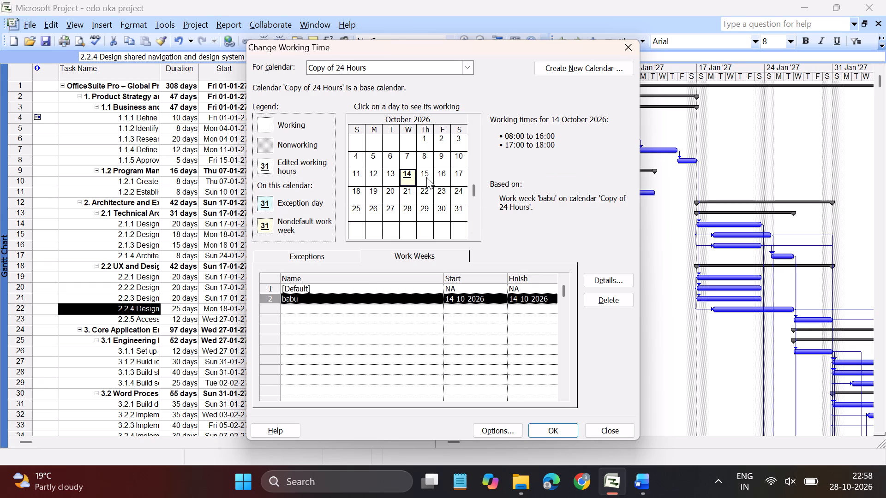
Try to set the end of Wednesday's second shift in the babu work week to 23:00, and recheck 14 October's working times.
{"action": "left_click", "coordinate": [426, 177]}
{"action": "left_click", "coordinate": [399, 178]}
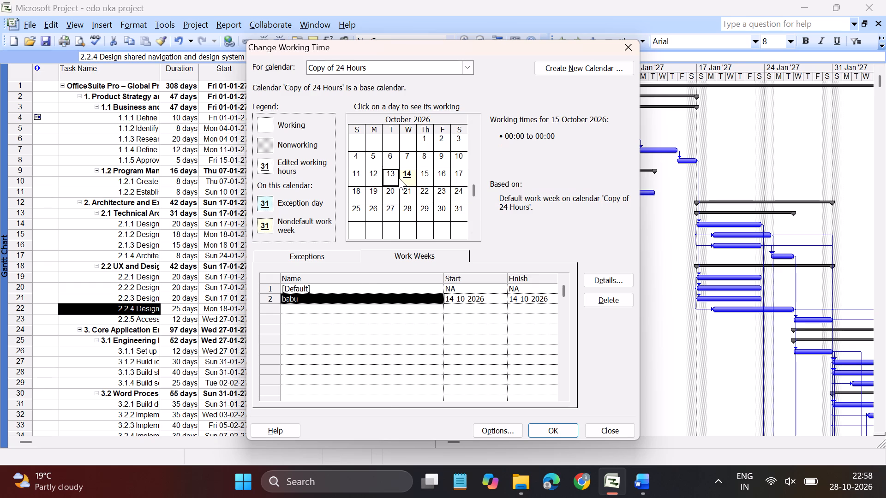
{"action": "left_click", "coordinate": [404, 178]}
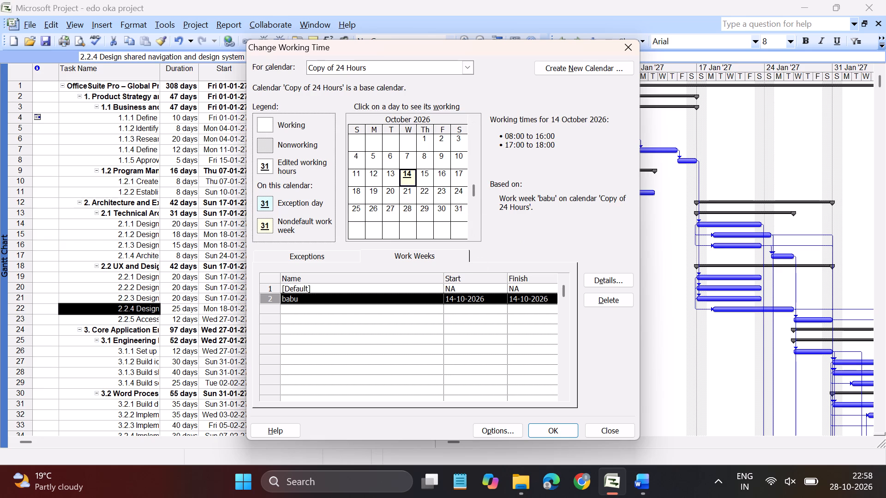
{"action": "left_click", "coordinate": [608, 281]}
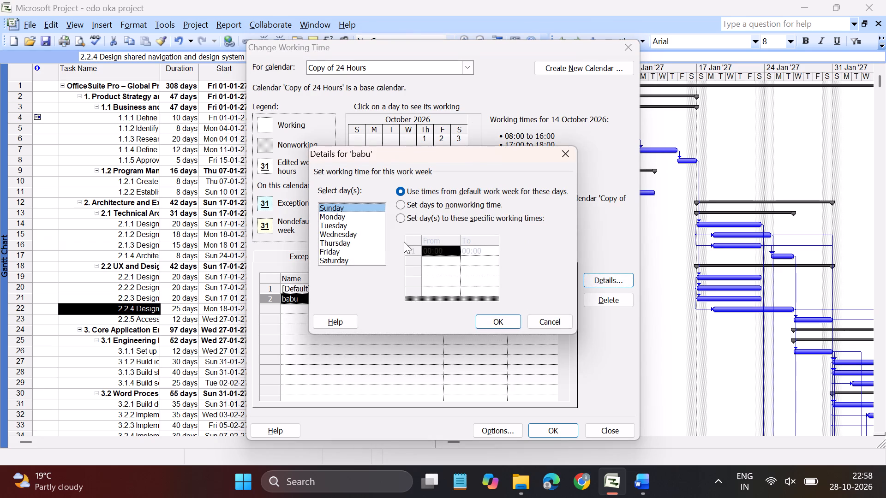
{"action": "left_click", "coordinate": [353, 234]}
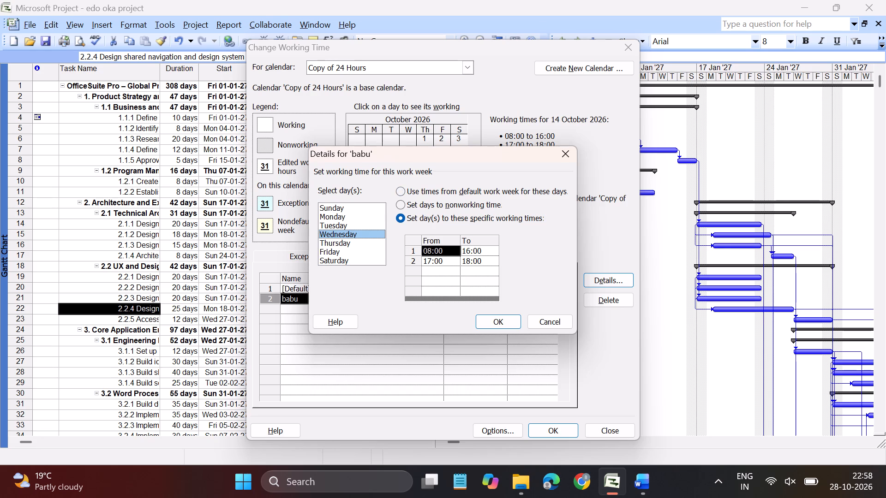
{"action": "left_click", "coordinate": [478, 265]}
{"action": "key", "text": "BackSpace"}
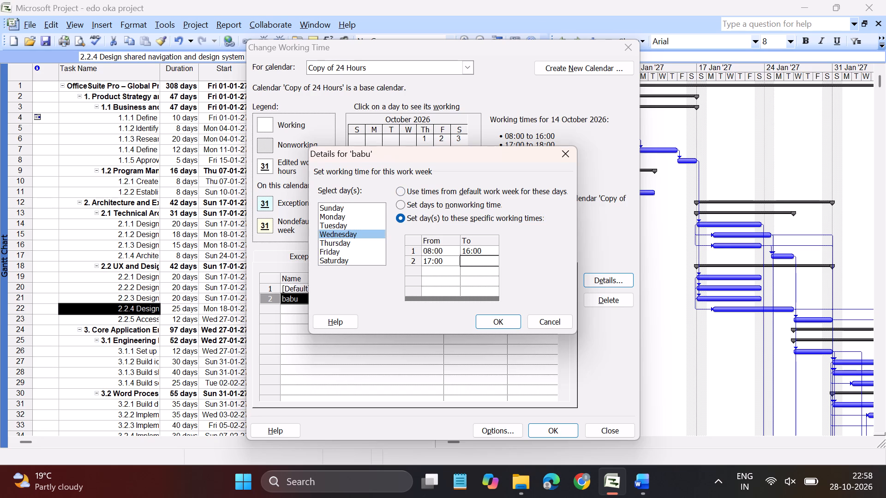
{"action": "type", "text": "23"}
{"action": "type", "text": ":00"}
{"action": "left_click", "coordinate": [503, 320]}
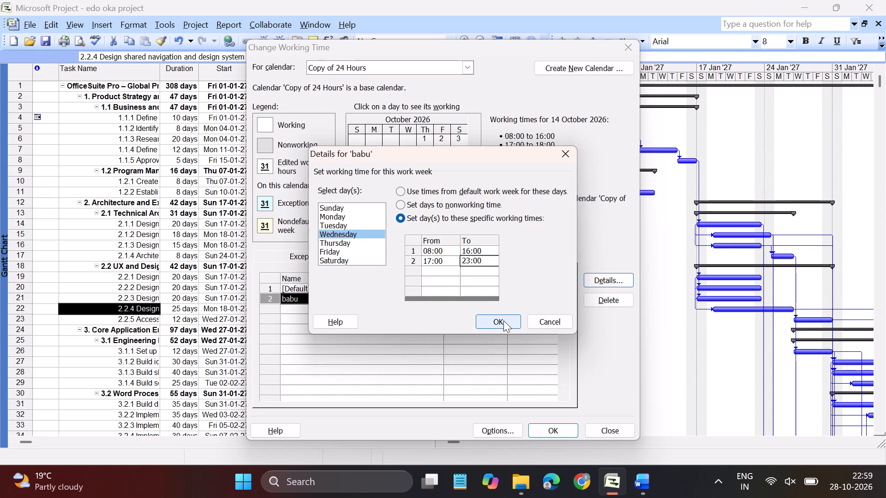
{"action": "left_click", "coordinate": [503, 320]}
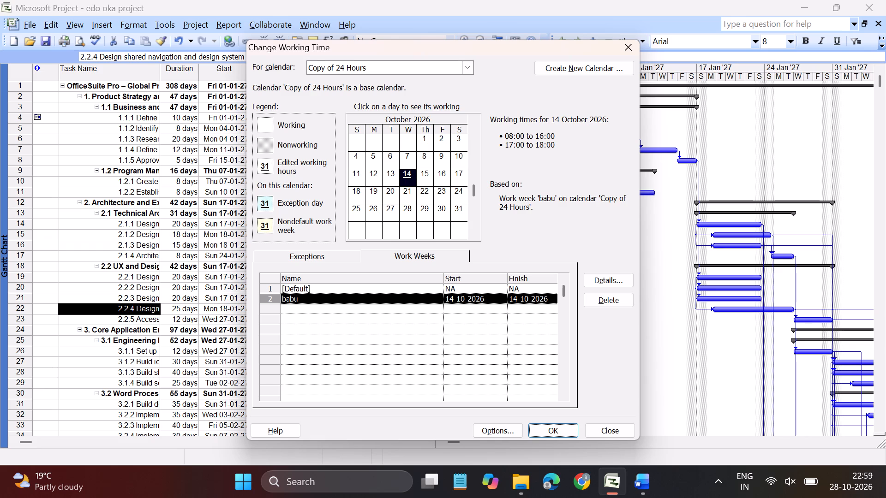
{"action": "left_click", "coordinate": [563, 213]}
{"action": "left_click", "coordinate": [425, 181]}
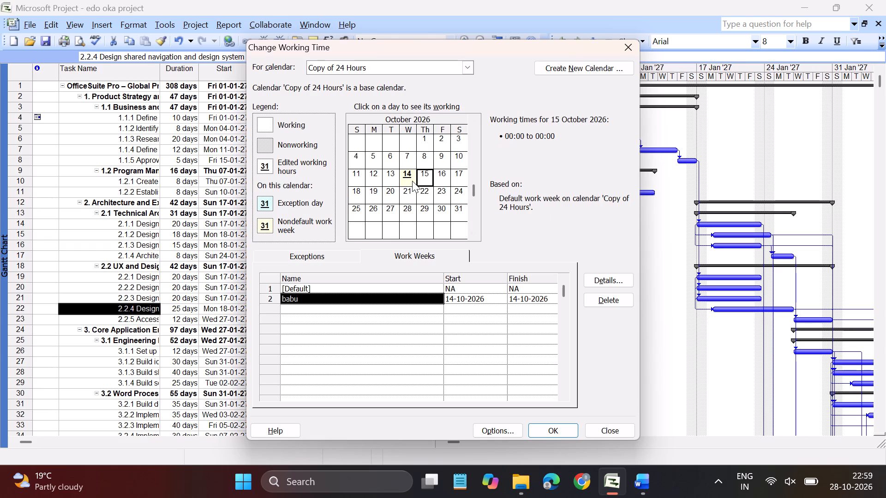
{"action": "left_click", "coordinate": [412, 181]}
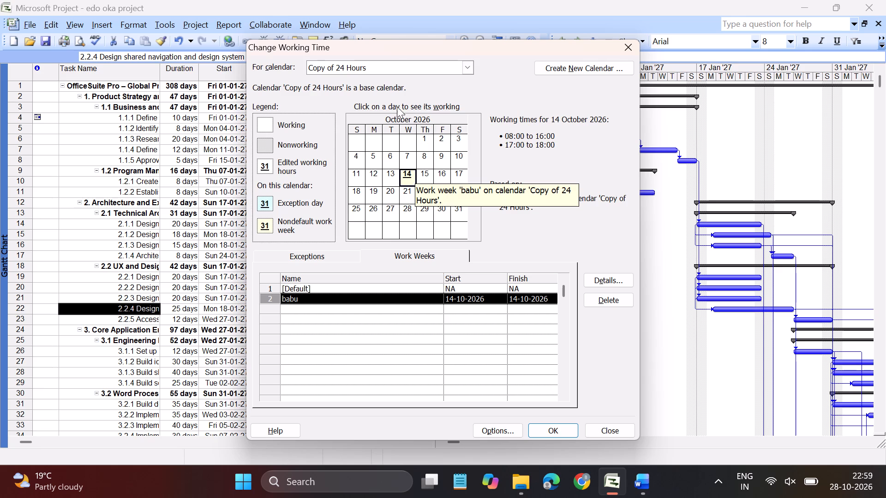
Switch to the Copy base calendar, saving the changes to Copy of 24 Hours, and view 14 October's working times.
{"action": "left_click", "coordinate": [399, 64]}
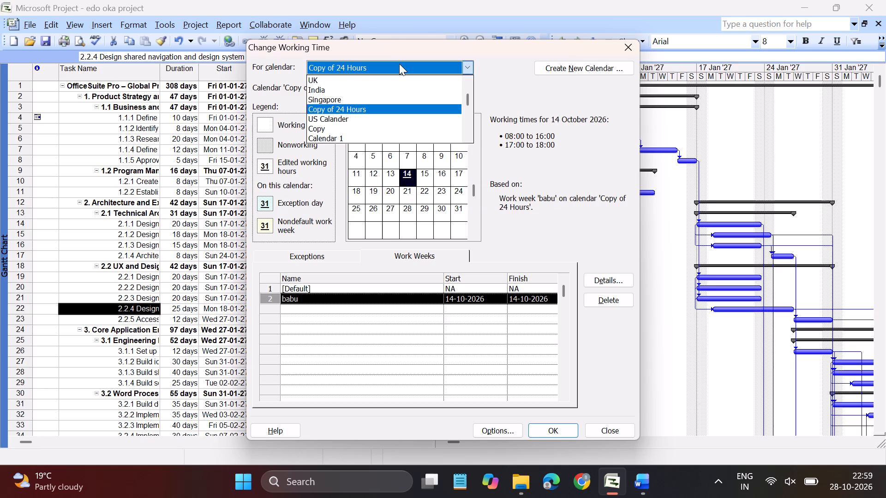
{"action": "scroll", "coordinate": [410, 112], "scroll_direction": "up", "scroll_amount": 3}
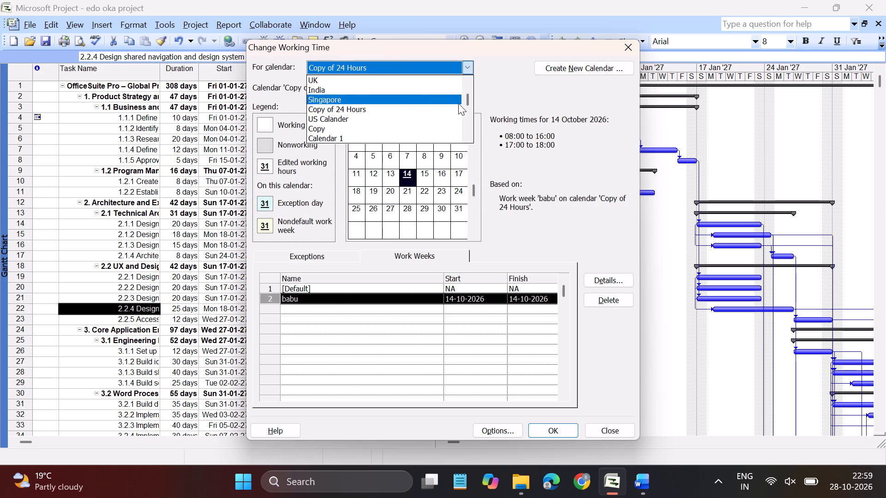
{"action": "left_click_drag", "start_coordinate": [468, 98], "coordinate": [468, 82]}
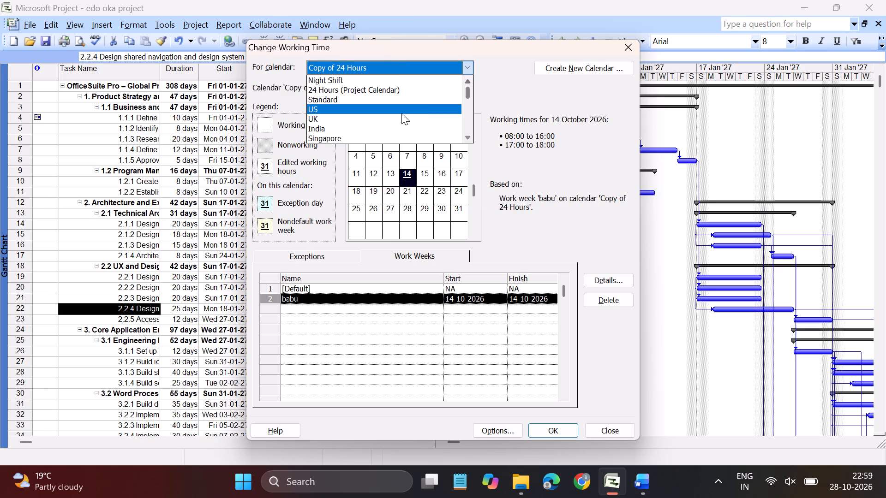
{"action": "left_click_drag", "start_coordinate": [469, 90], "coordinate": [469, 96]}
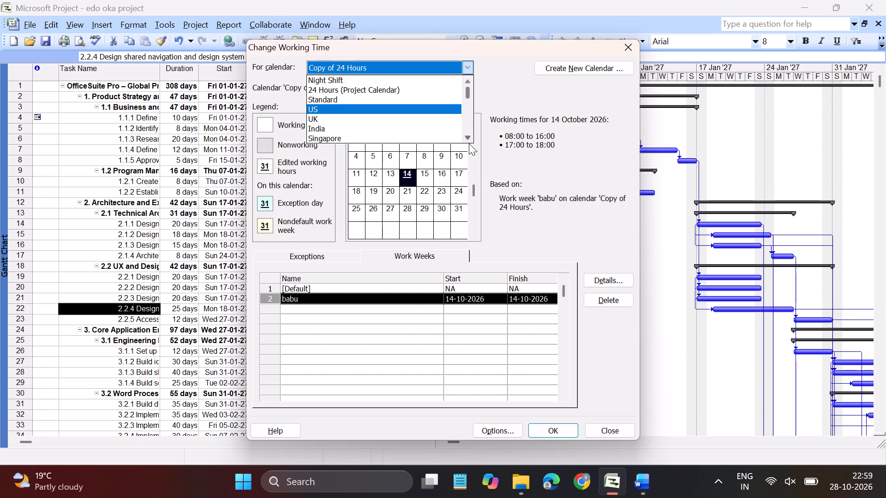
{"action": "left_click", "coordinate": [468, 138]}
{"action": "left_click", "coordinate": [468, 138]}
{"action": "left_click", "coordinate": [468, 138]}
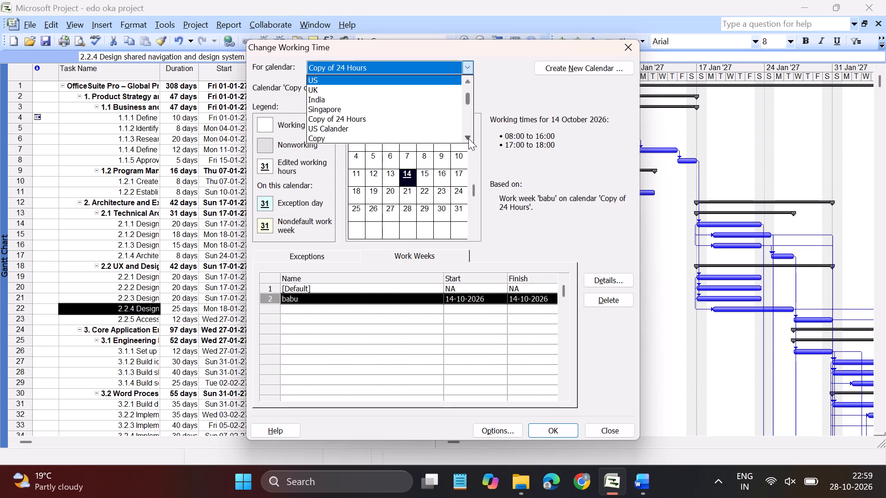
{"action": "left_click", "coordinate": [468, 138]}
{"action": "left_click", "coordinate": [384, 128]}
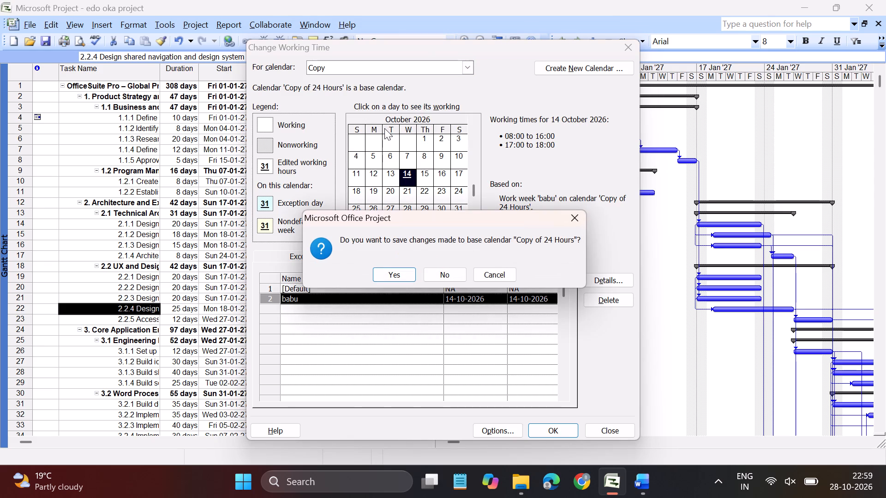
{"action": "left_click", "coordinate": [398, 274]}
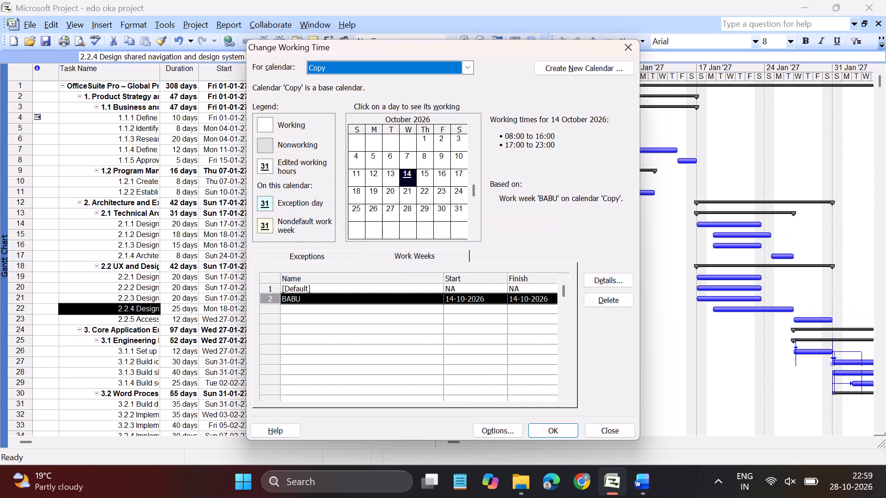
{"action": "left_click", "coordinate": [410, 180]}
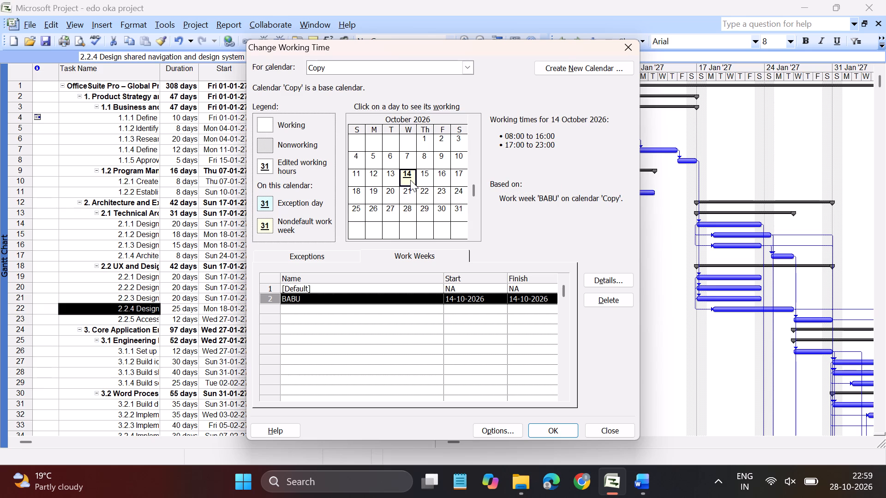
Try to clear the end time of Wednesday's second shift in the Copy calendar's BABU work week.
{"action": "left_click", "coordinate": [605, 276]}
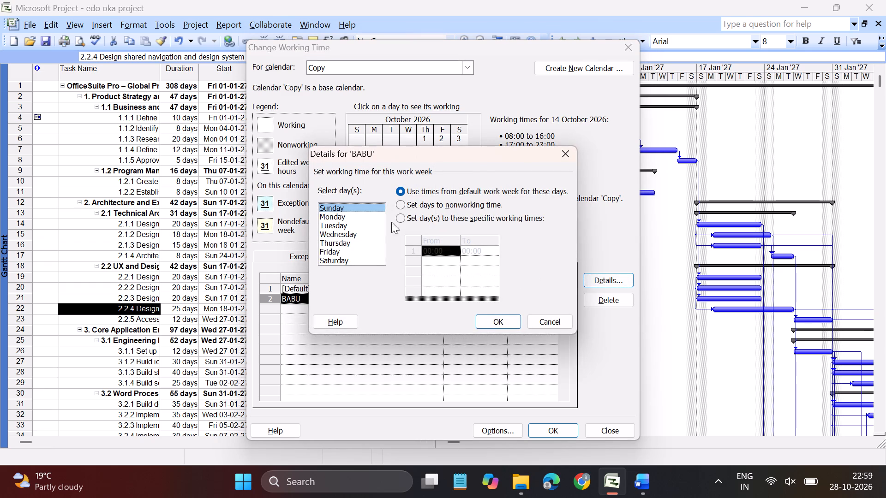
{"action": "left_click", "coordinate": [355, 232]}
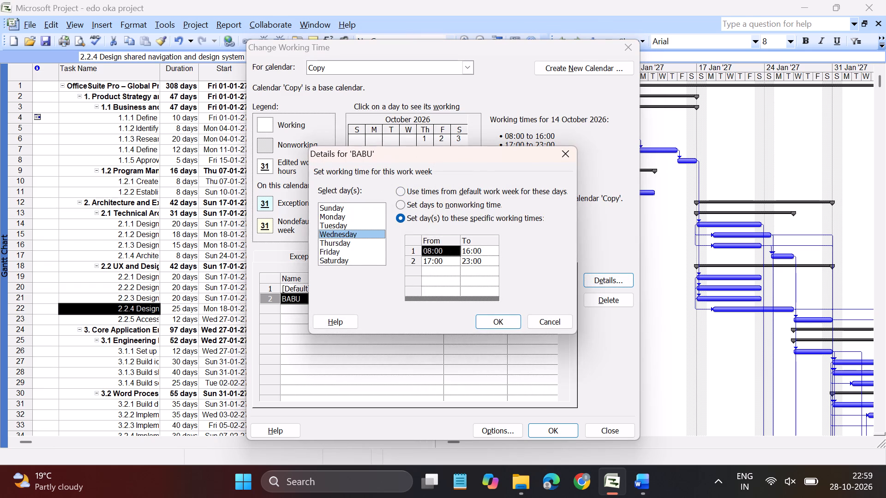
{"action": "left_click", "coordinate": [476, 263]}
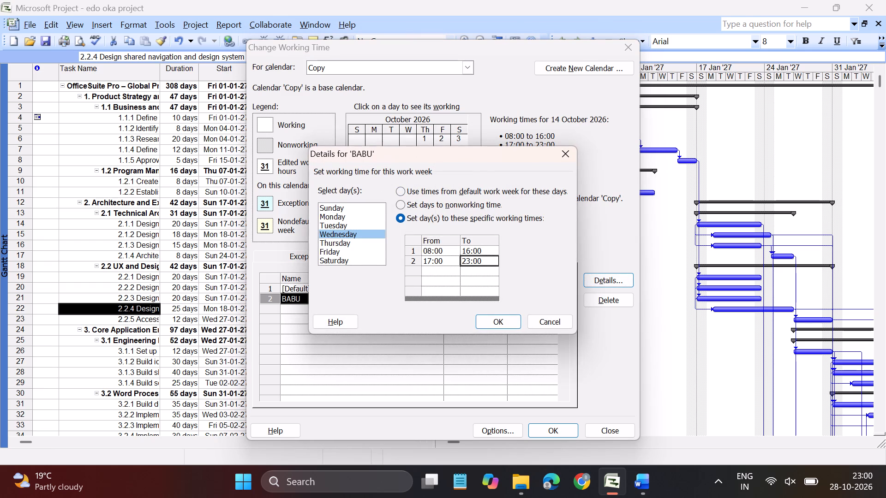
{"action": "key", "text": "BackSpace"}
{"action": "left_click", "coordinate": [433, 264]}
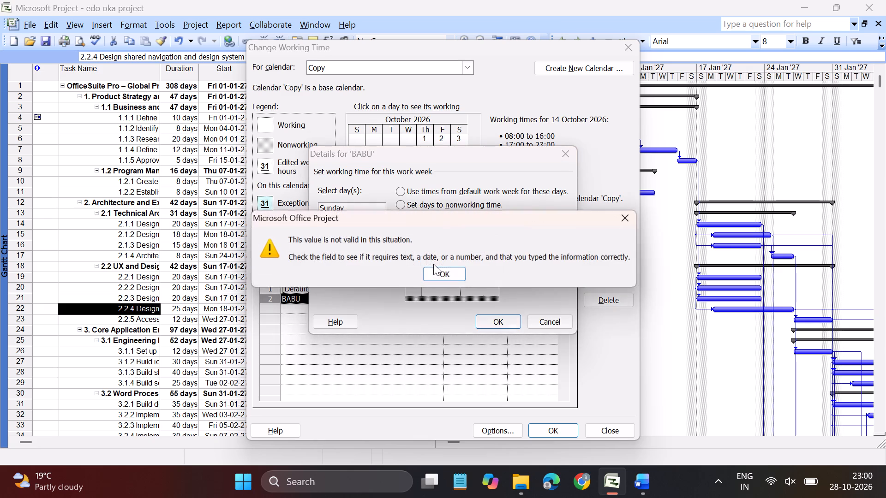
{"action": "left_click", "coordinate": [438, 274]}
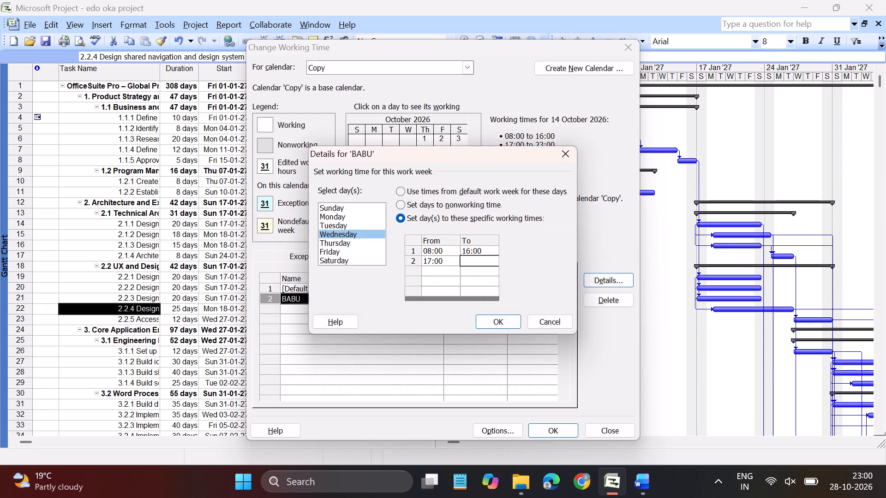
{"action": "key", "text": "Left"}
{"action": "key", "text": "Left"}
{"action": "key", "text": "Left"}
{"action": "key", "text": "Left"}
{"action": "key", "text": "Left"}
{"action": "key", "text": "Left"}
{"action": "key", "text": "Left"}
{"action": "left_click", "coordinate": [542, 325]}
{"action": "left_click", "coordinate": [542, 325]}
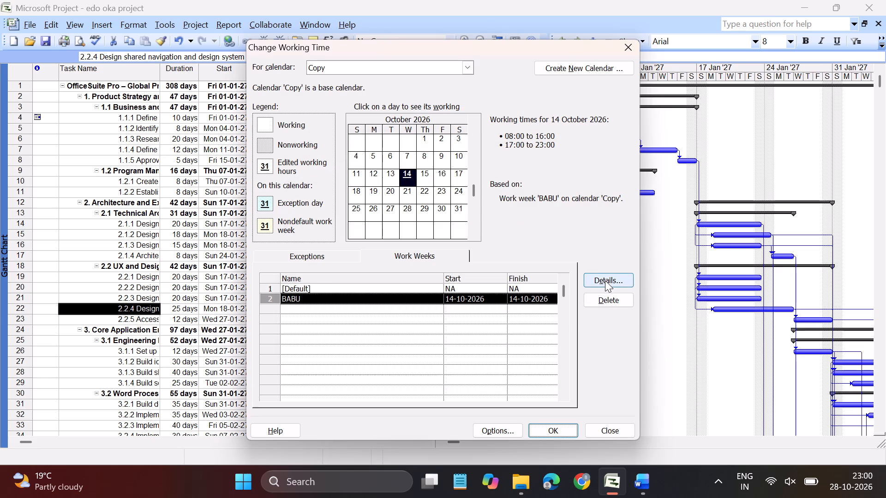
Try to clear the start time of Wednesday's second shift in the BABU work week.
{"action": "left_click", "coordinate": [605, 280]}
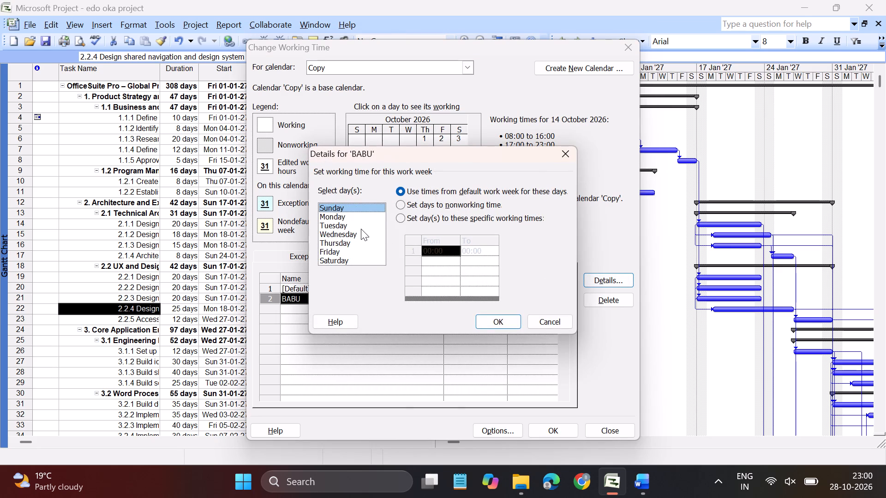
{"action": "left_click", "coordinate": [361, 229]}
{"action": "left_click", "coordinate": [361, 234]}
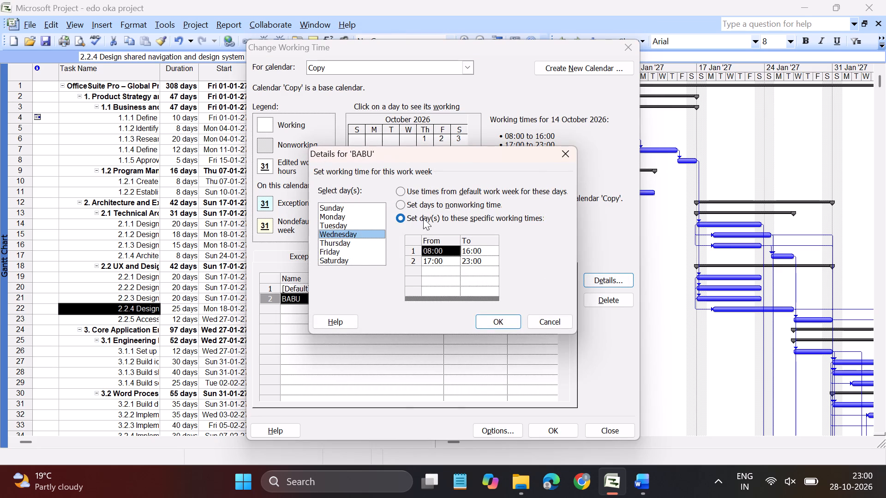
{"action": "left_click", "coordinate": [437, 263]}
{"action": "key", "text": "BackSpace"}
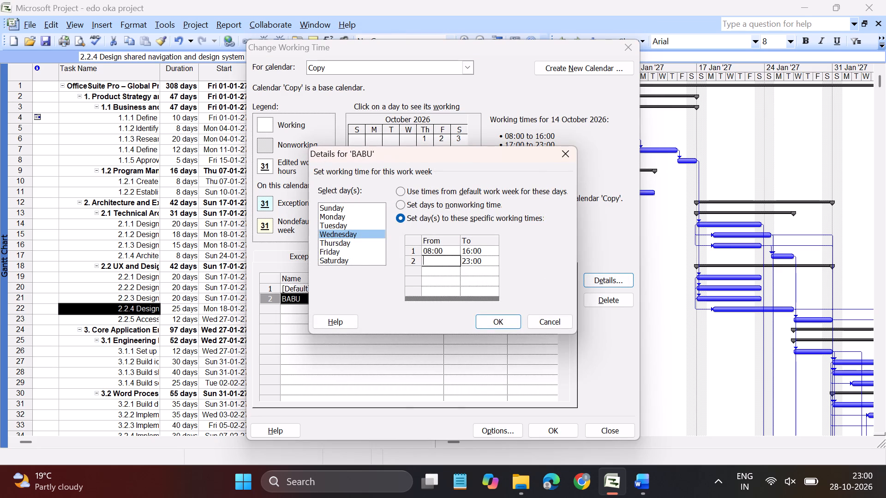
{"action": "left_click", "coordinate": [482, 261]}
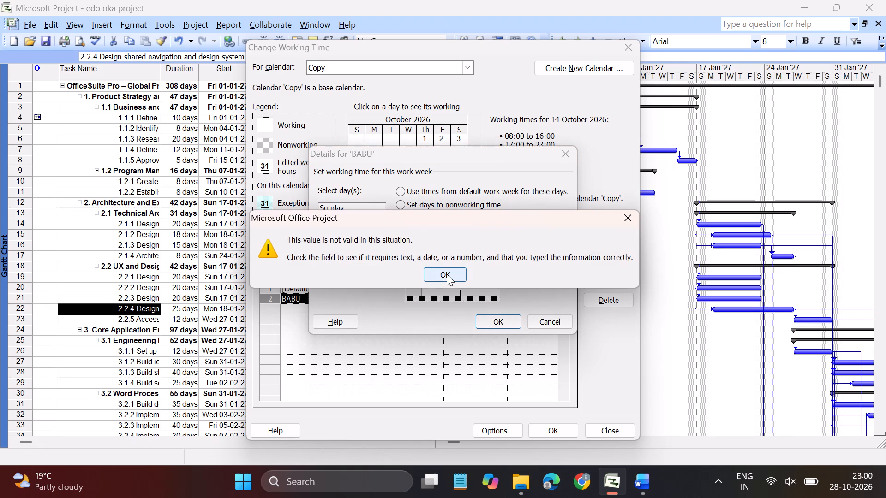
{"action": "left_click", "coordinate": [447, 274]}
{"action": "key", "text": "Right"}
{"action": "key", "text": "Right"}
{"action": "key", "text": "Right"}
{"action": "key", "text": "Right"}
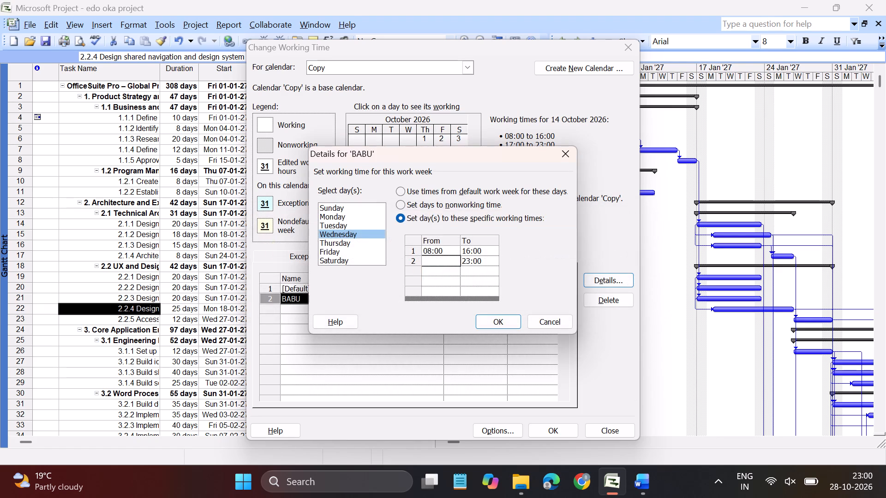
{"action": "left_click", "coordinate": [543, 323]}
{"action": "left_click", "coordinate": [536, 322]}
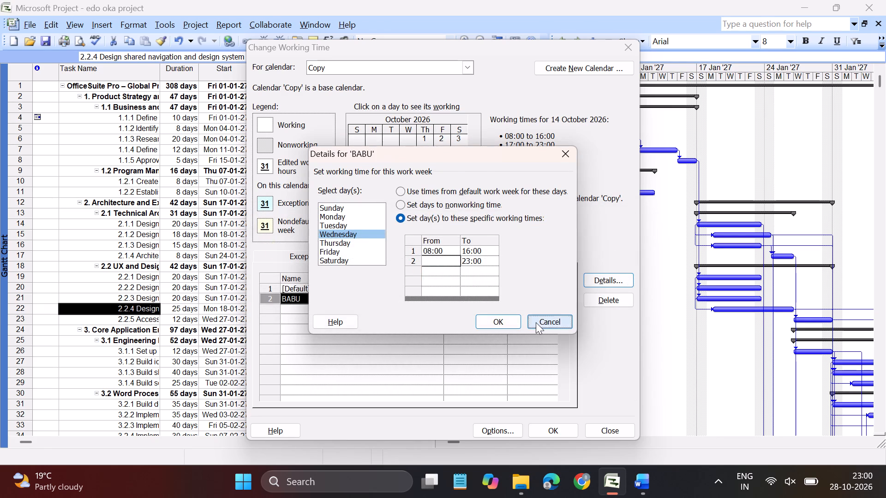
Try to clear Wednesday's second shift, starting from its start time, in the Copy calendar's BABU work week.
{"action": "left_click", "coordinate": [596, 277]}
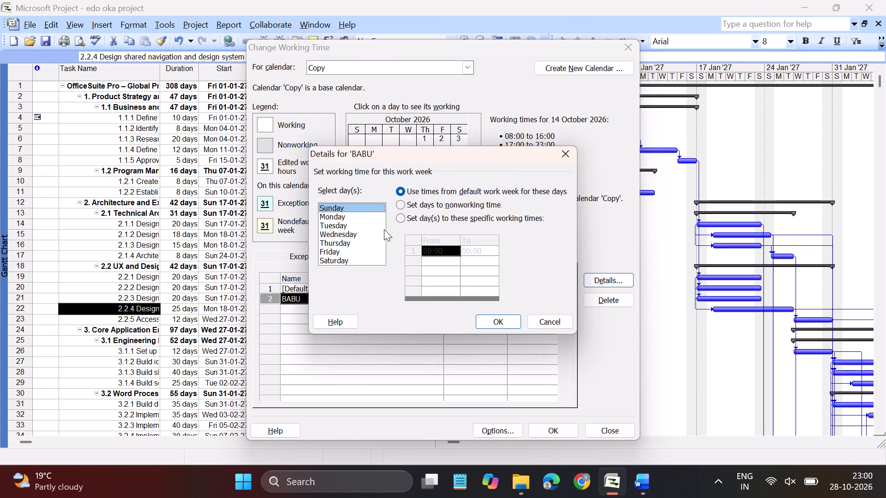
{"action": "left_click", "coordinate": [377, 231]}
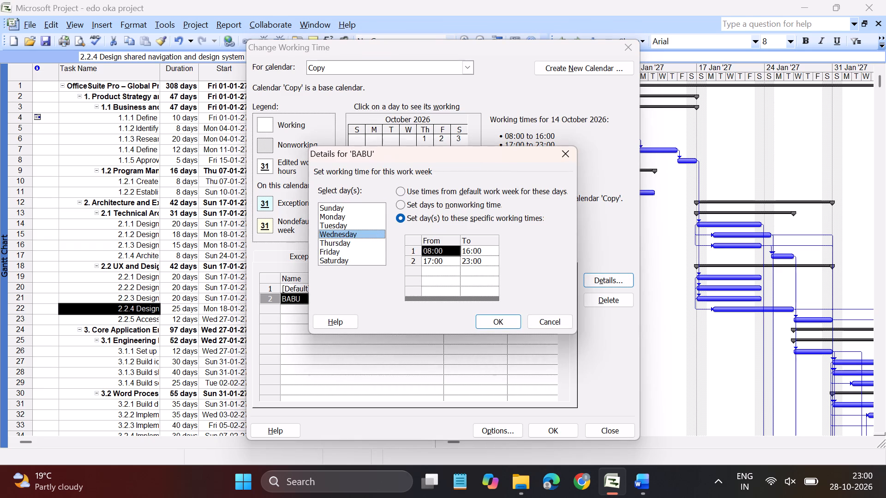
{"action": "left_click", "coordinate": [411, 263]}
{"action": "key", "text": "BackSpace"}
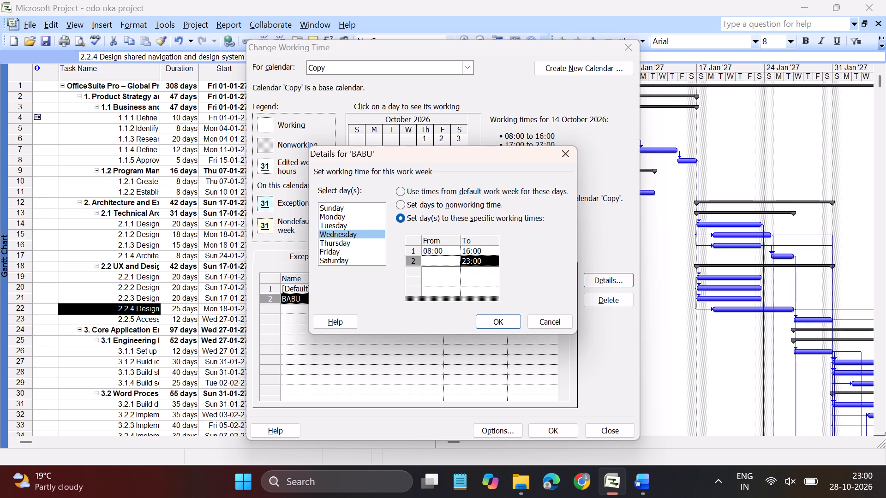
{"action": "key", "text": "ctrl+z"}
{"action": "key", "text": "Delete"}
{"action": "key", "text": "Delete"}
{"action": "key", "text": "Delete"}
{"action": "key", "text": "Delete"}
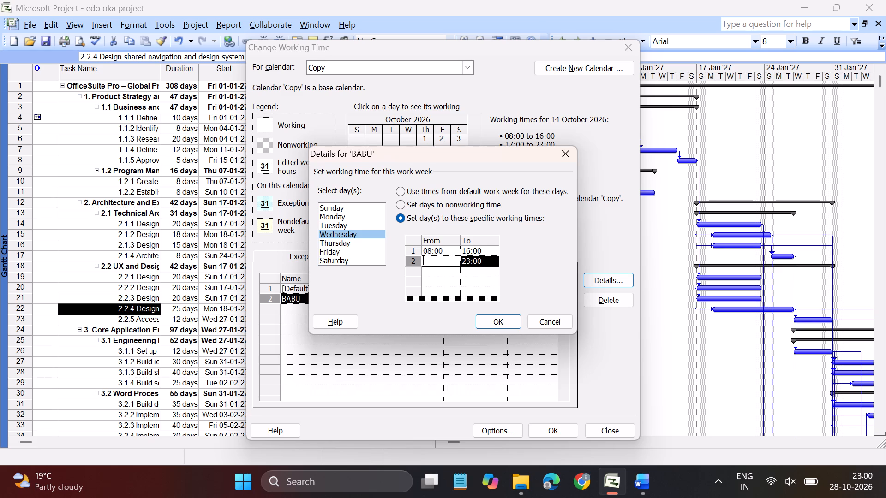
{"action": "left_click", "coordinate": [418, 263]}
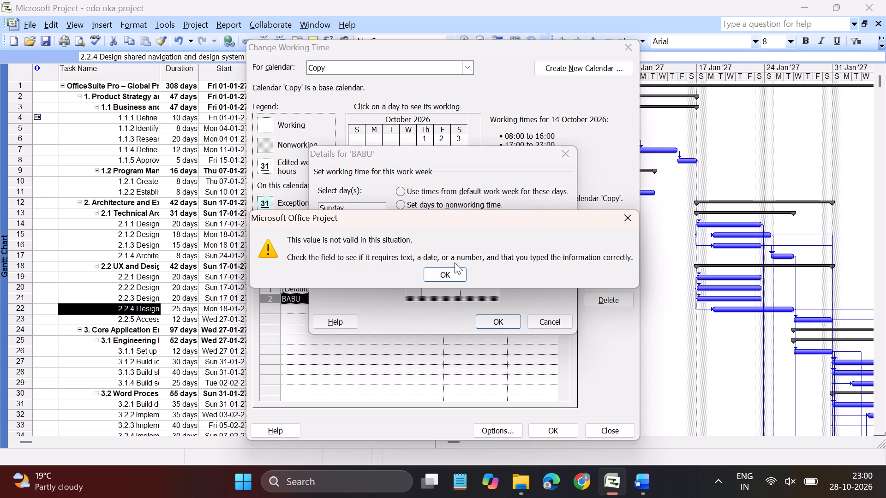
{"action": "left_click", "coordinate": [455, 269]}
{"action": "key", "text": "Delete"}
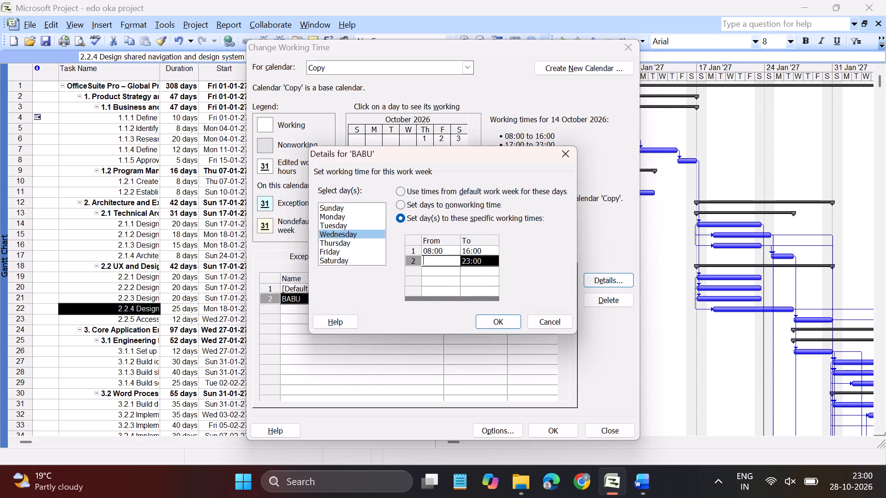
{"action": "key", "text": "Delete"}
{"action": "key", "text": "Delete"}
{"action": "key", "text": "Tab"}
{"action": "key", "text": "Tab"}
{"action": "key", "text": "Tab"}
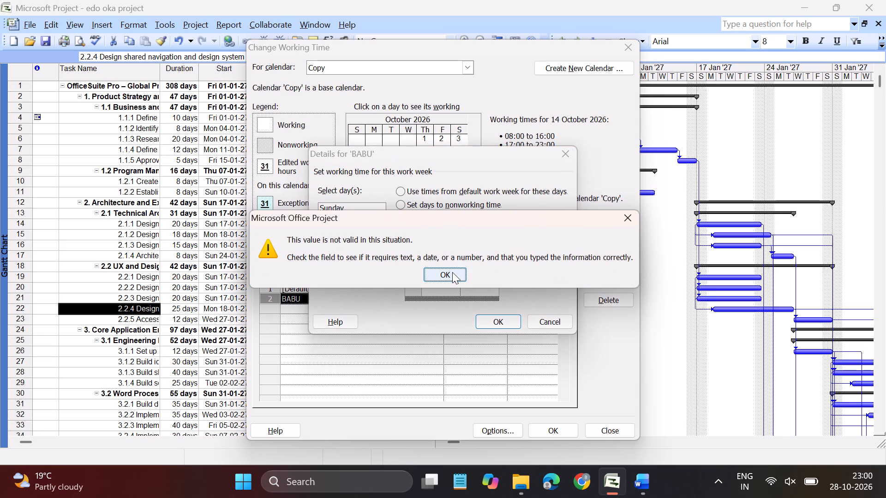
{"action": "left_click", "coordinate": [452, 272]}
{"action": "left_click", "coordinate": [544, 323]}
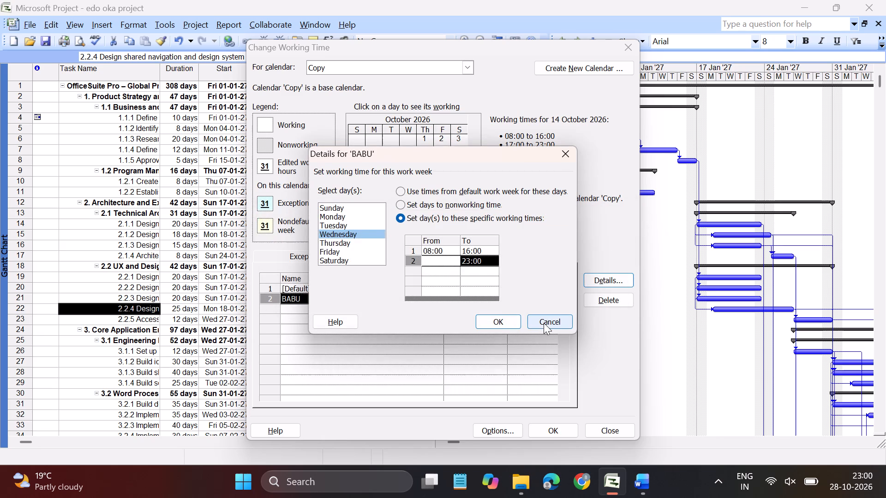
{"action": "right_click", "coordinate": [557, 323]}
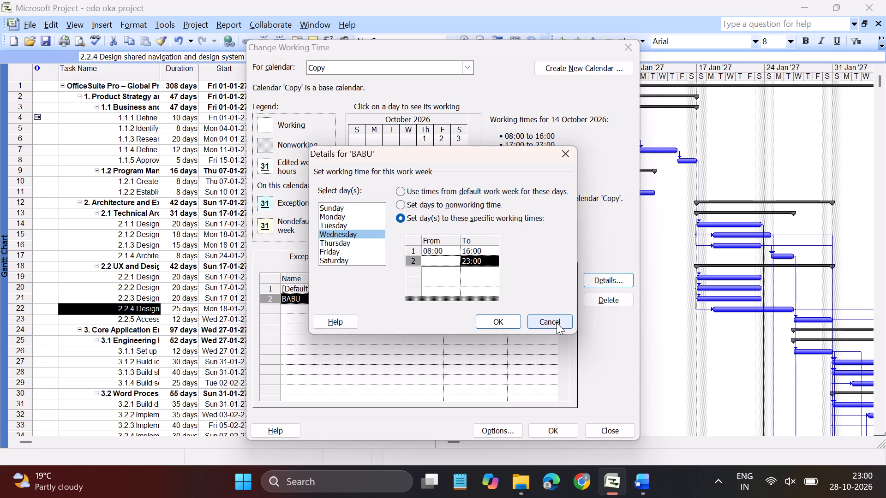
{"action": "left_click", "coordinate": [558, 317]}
Delete the entire second shift row from Wednesday's working times in the BABU work week.
{"action": "left_click", "coordinate": [611, 281]}
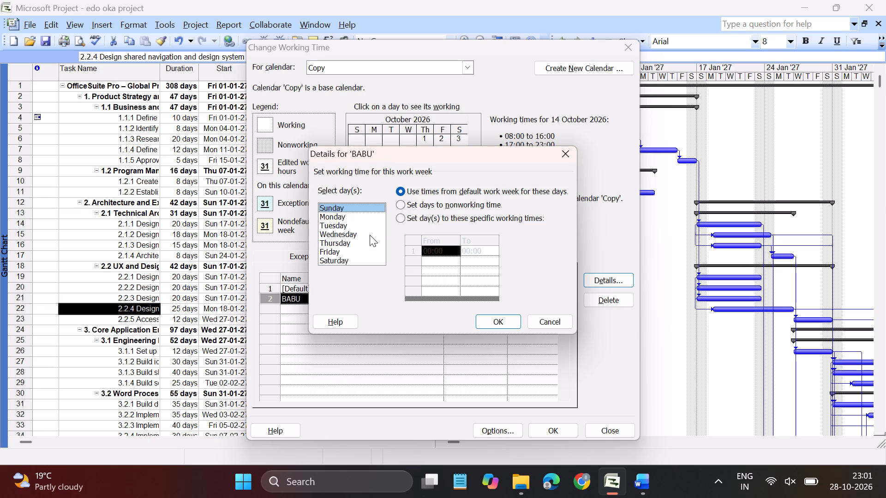
{"action": "left_click", "coordinate": [369, 235]}
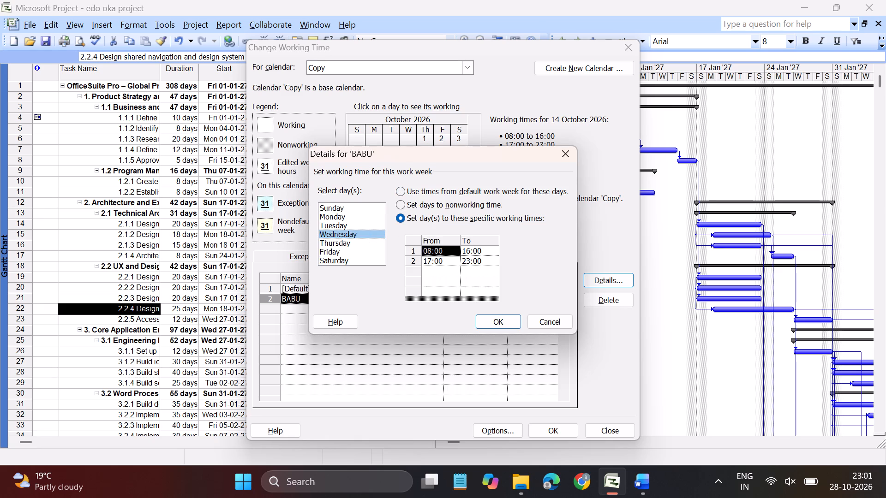
{"action": "left_click", "coordinate": [414, 259]}
{"action": "key", "text": "Delete"}
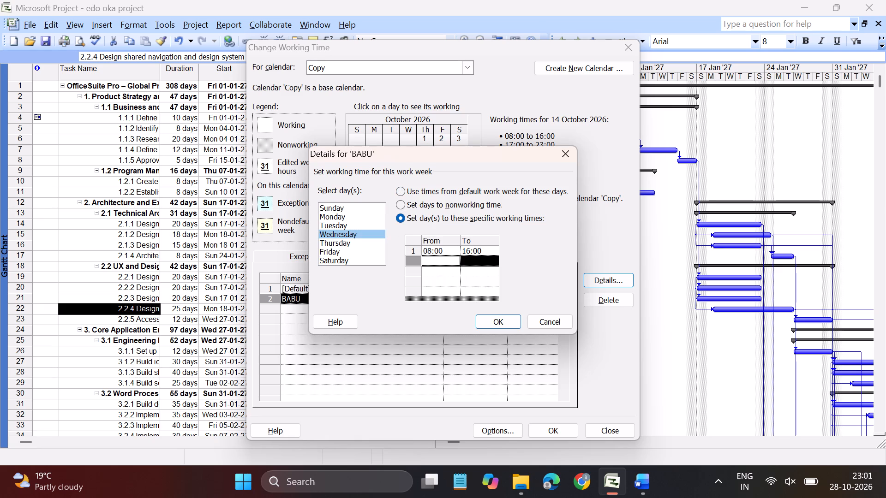
{"action": "left_click", "coordinate": [501, 321]}
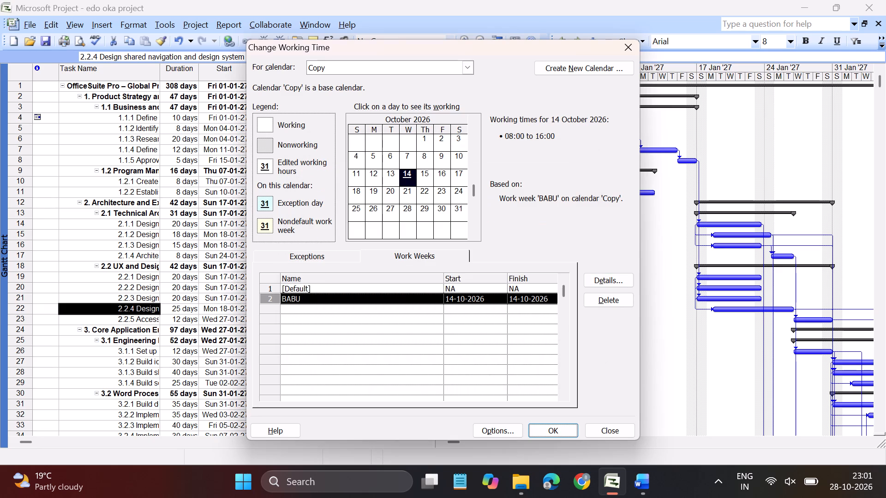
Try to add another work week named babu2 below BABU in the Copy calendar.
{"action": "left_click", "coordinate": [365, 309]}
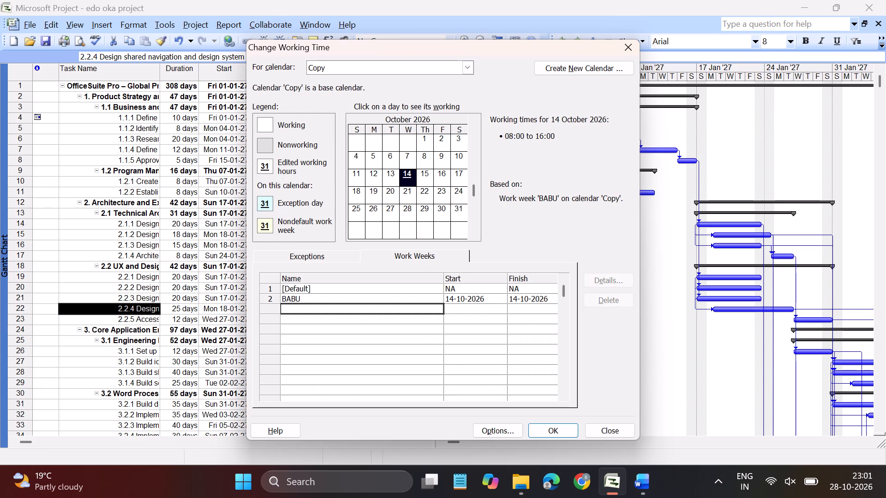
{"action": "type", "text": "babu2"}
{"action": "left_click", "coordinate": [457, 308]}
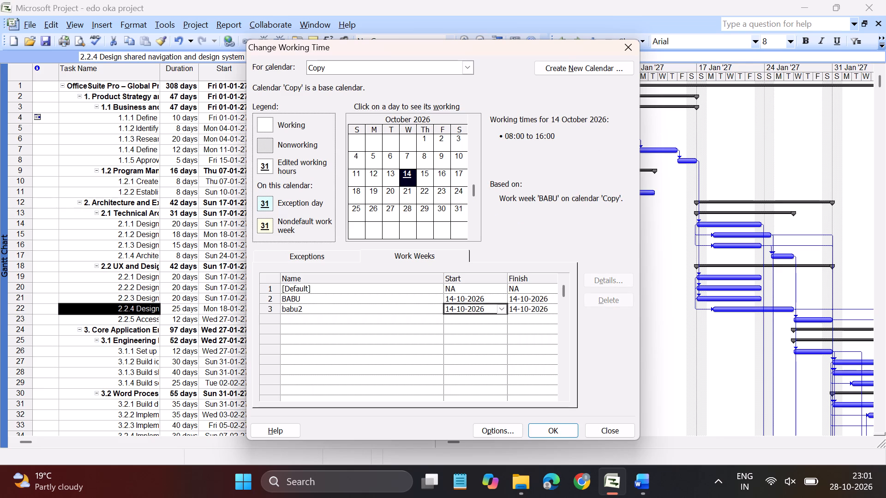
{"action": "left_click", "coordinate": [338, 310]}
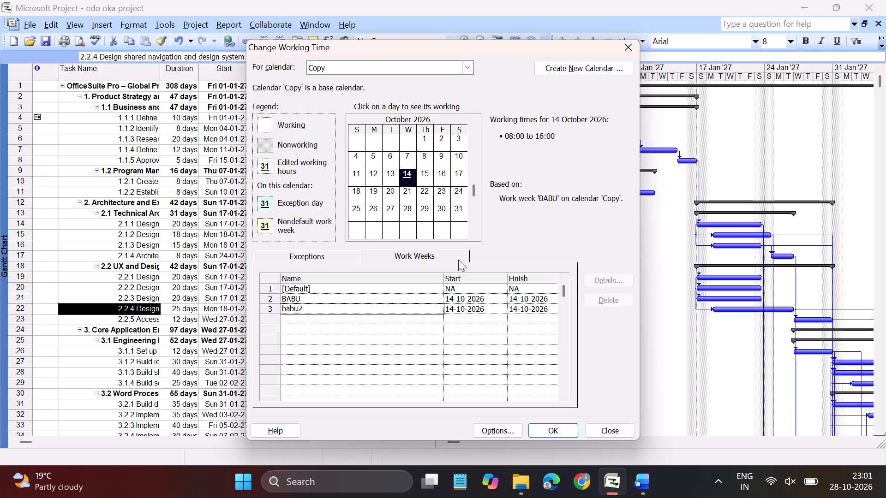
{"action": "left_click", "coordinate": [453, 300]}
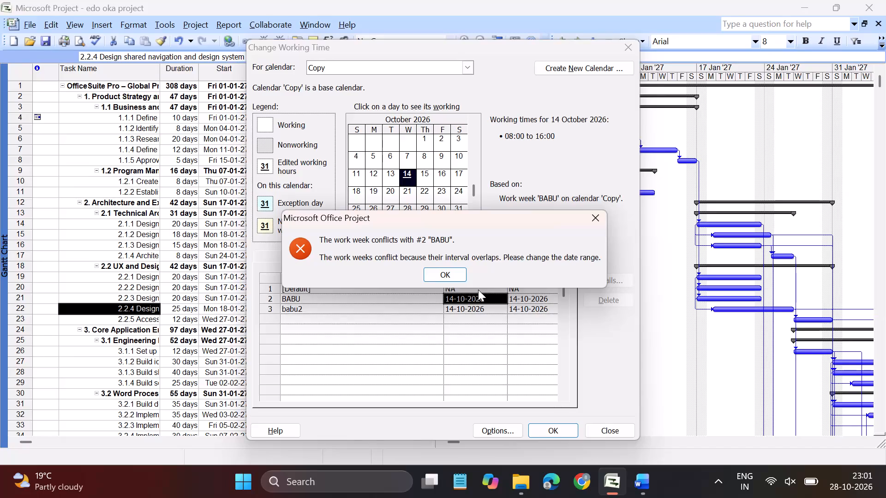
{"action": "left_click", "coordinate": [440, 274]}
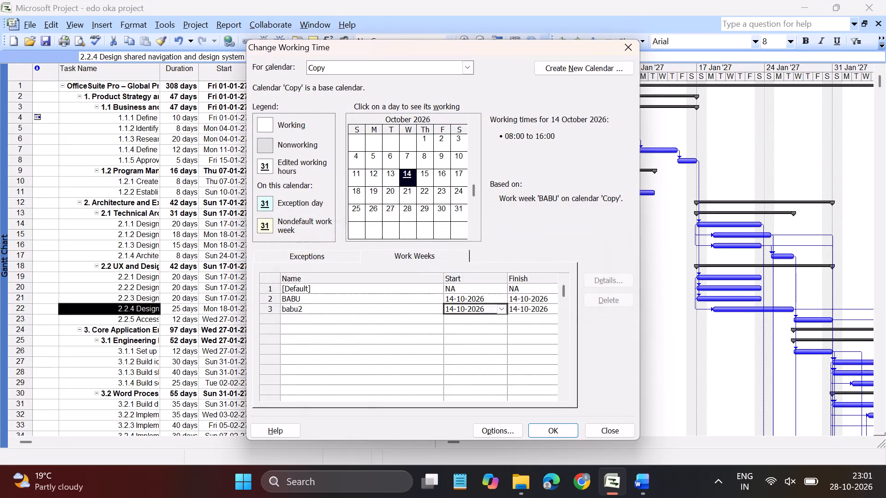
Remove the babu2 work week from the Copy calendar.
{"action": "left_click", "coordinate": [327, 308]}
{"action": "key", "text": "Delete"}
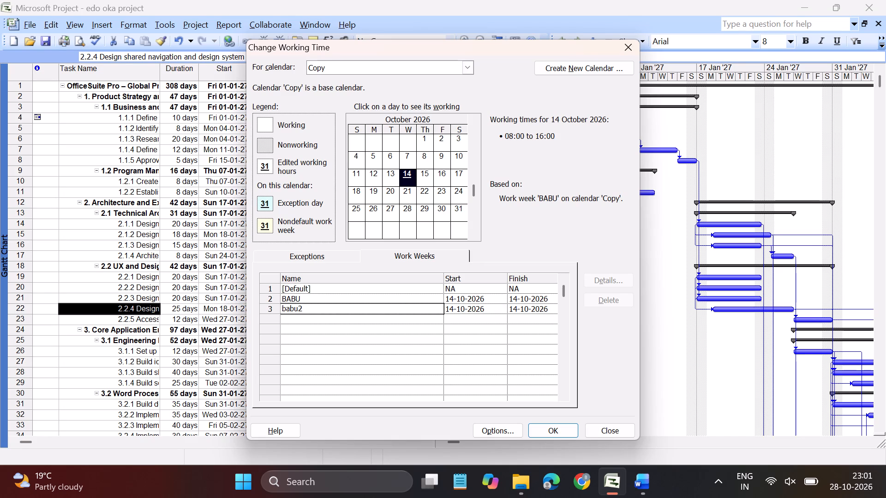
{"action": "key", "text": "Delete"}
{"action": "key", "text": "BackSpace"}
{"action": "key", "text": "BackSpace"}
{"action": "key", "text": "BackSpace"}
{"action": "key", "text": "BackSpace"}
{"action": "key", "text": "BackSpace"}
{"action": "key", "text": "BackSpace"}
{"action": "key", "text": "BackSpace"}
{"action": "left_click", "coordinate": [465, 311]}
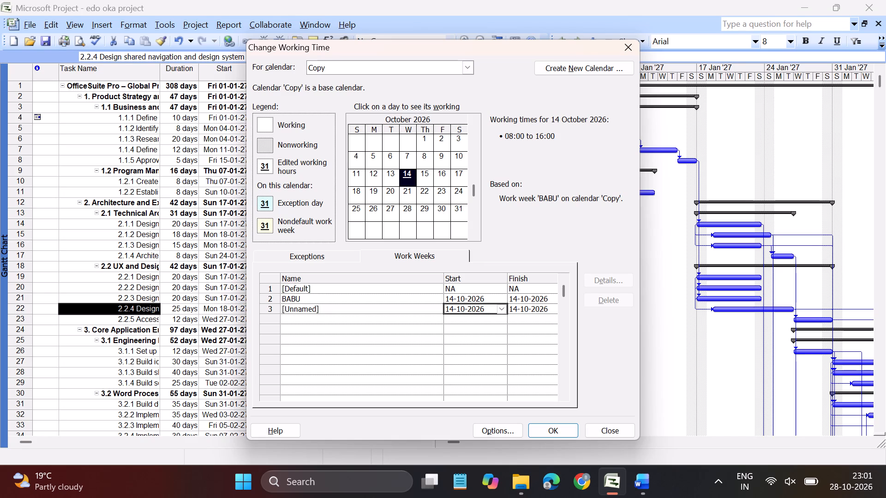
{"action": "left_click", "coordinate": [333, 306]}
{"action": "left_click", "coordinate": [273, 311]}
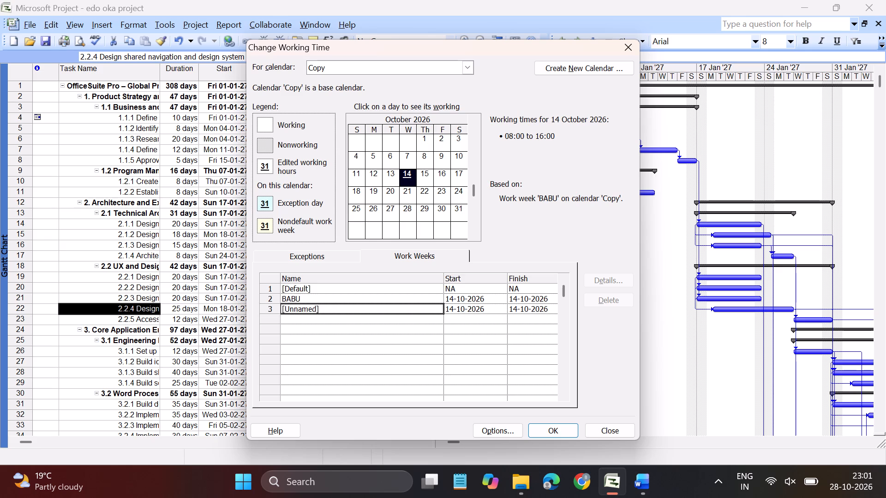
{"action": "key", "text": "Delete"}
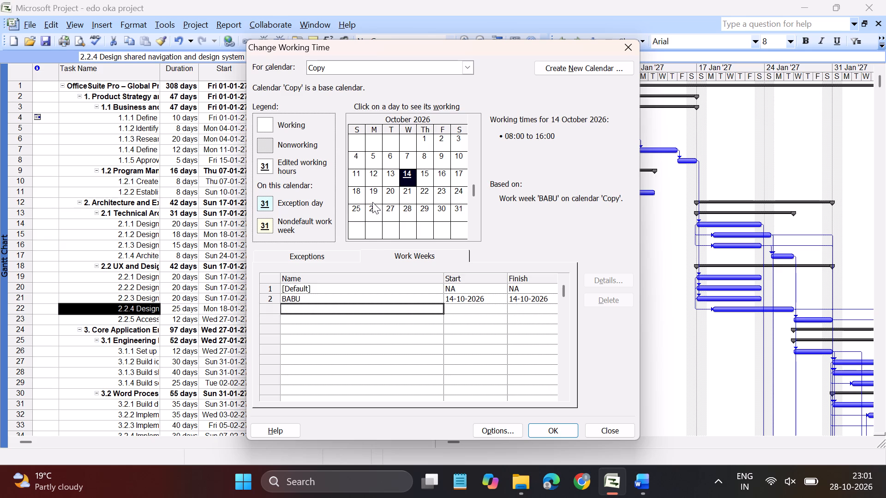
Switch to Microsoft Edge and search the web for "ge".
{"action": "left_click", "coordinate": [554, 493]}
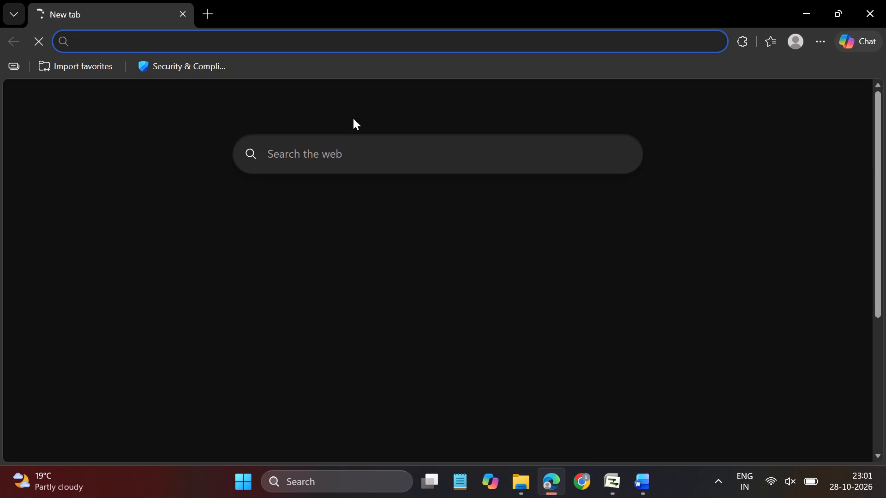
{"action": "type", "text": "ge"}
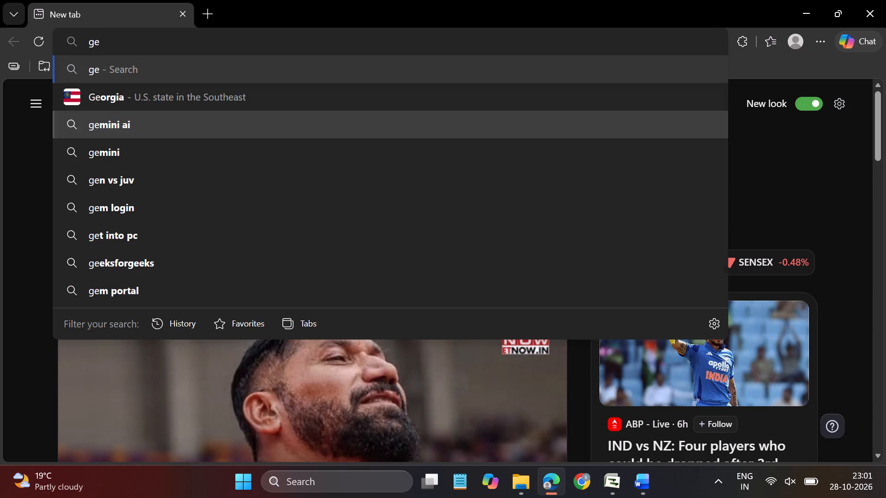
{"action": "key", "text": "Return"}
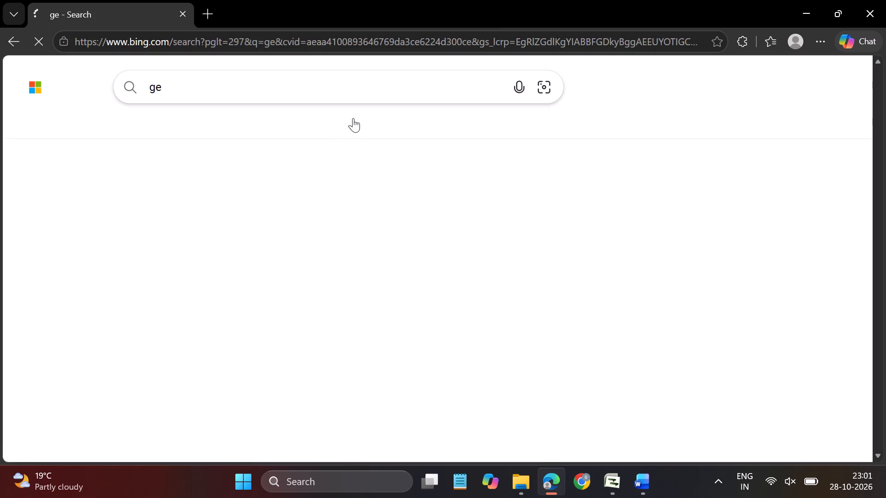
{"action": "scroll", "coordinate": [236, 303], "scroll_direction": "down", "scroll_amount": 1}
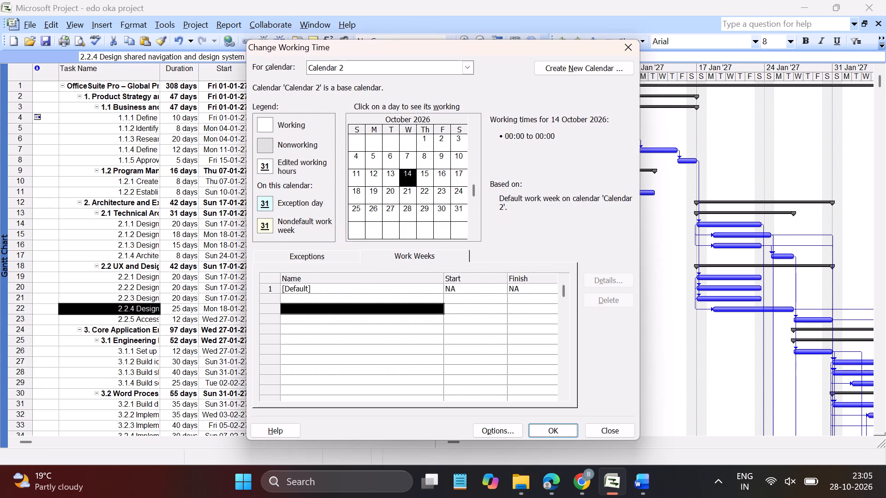
Add a work week named uyfbwbf to the new calendar.
{"action": "type", "text": "guyfbwbf"}
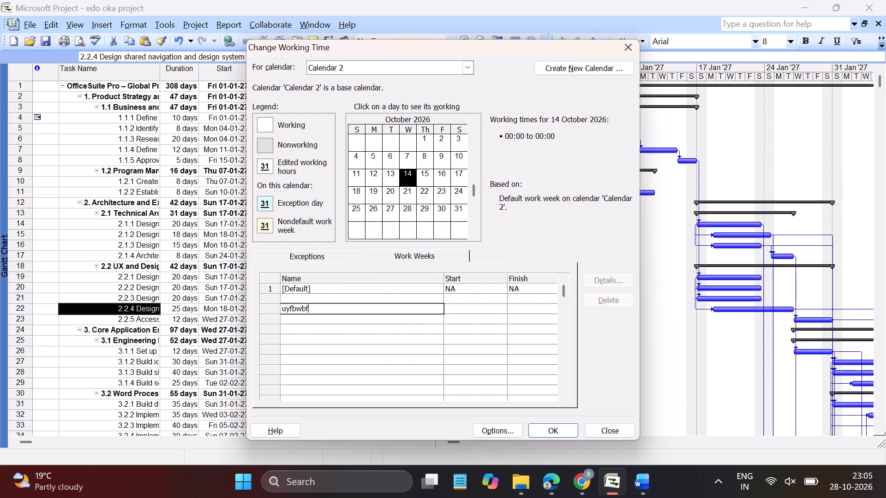
{"action": "left_click", "coordinate": [483, 314]}
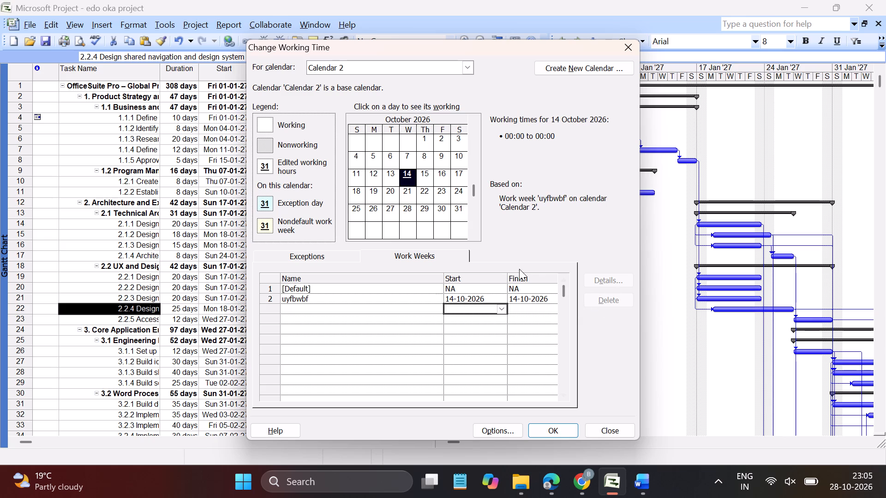
Open the working-time details of the uyfbwbf work week and select Wednesday.
{"action": "left_click", "coordinate": [482, 300]}
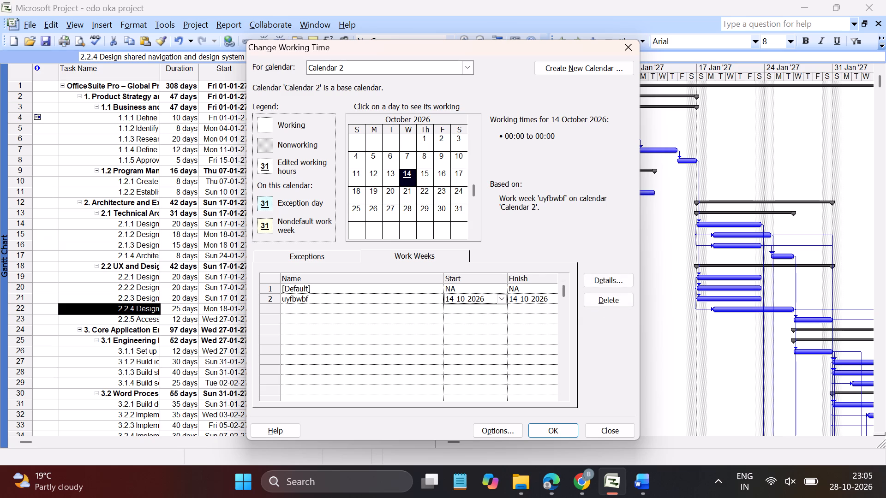
{"action": "left_click", "coordinate": [402, 303]}
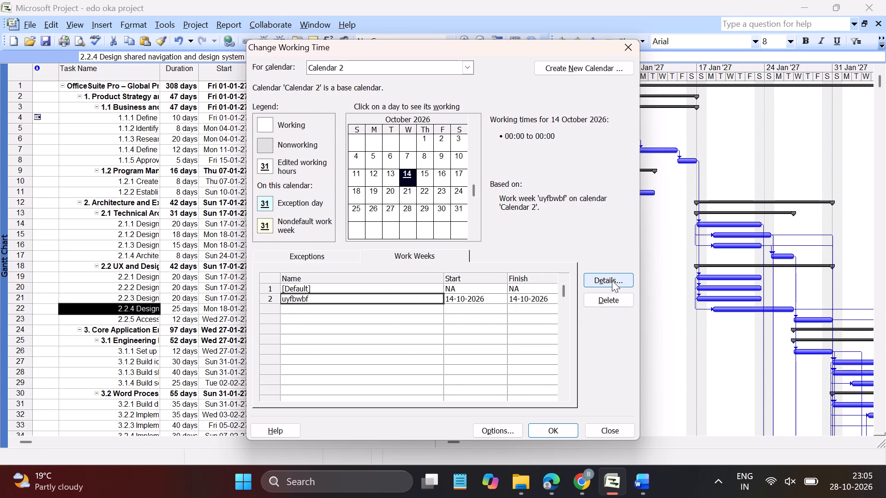
{"action": "left_click", "coordinate": [612, 280]}
{"action": "left_click", "coordinate": [350, 232]}
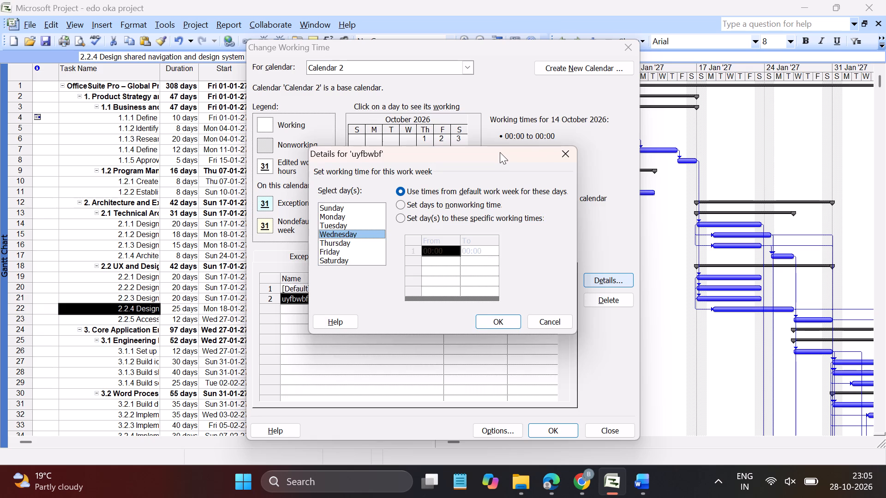
{"action": "left_click_drag", "start_coordinate": [500, 152], "coordinate": [531, 188]}
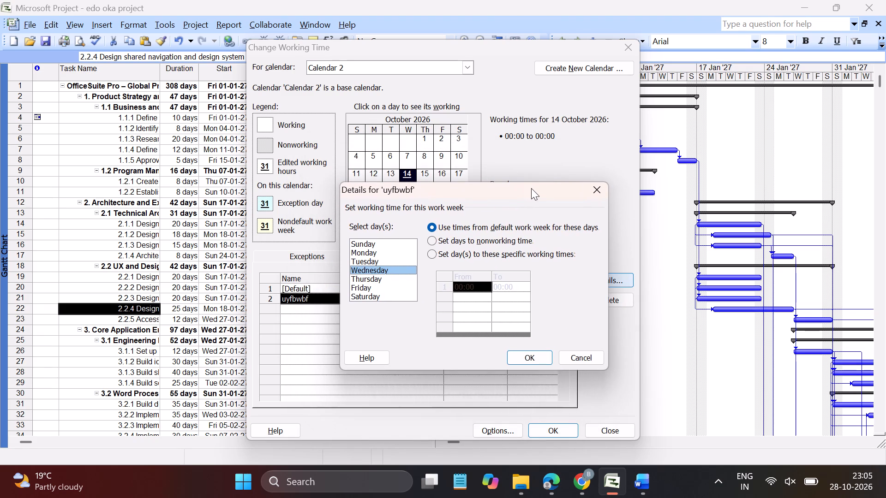
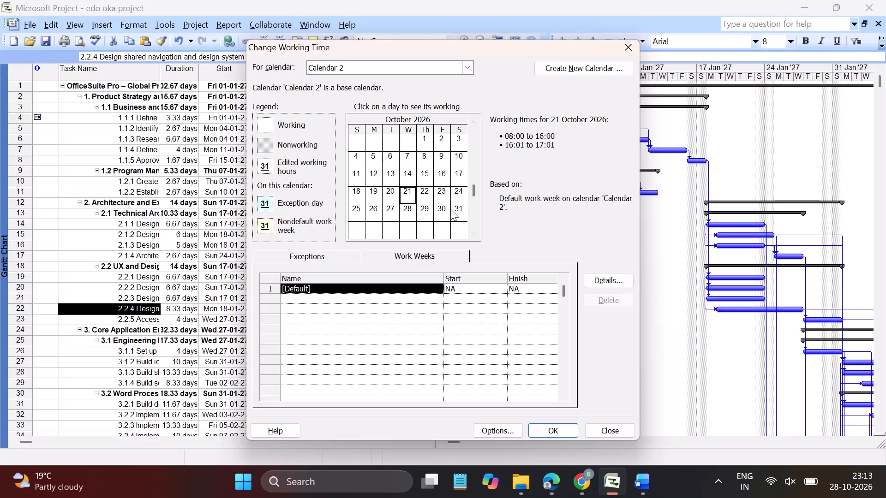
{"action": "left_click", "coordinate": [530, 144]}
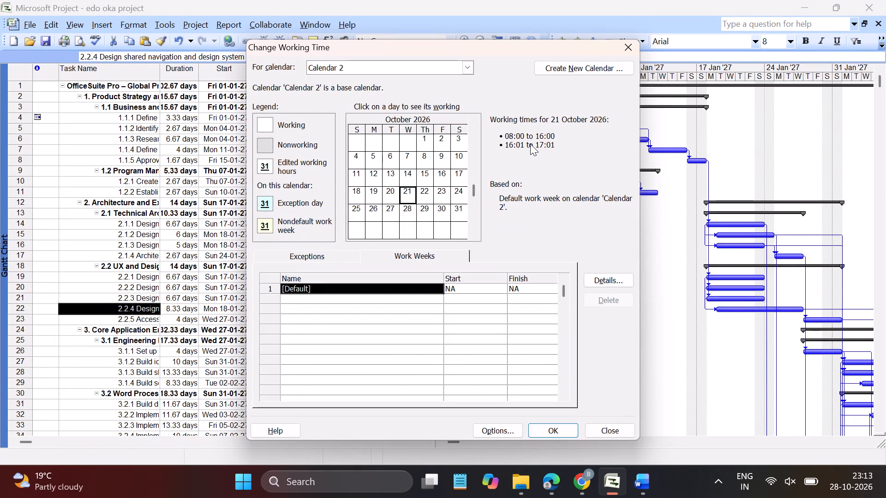
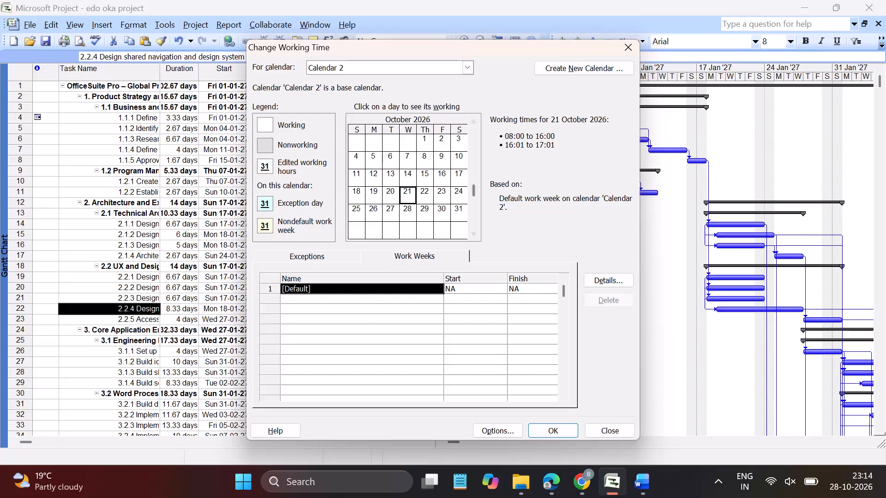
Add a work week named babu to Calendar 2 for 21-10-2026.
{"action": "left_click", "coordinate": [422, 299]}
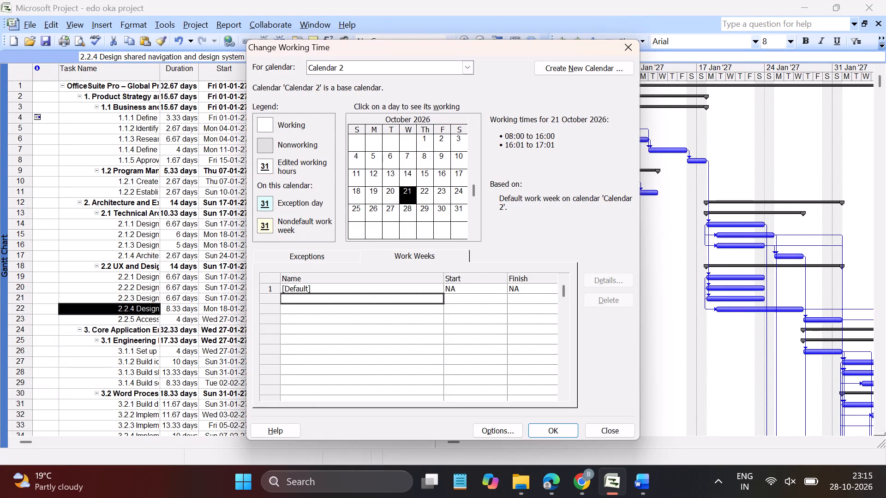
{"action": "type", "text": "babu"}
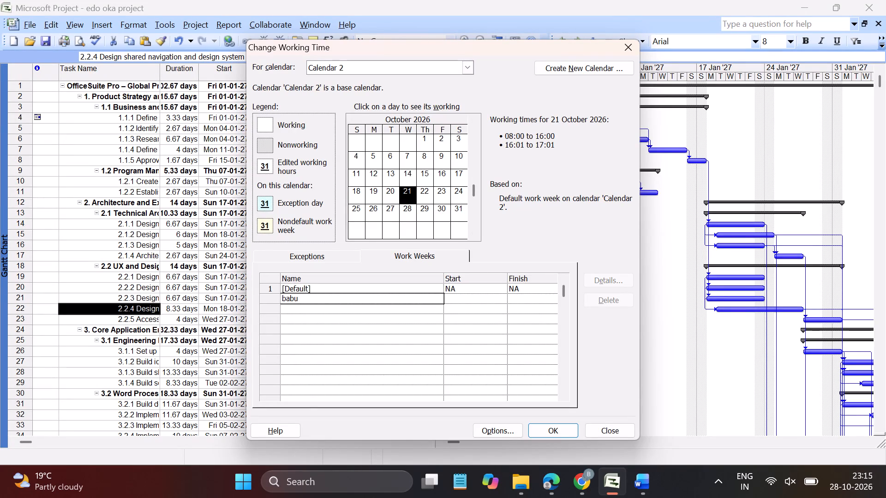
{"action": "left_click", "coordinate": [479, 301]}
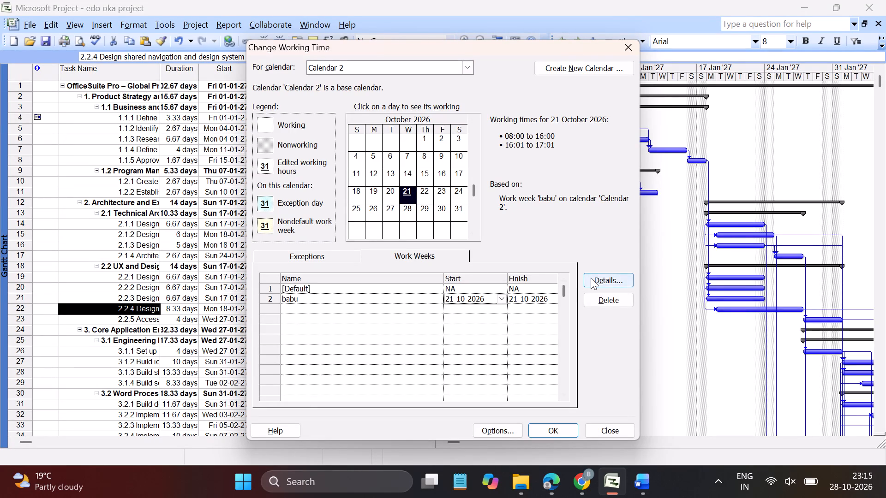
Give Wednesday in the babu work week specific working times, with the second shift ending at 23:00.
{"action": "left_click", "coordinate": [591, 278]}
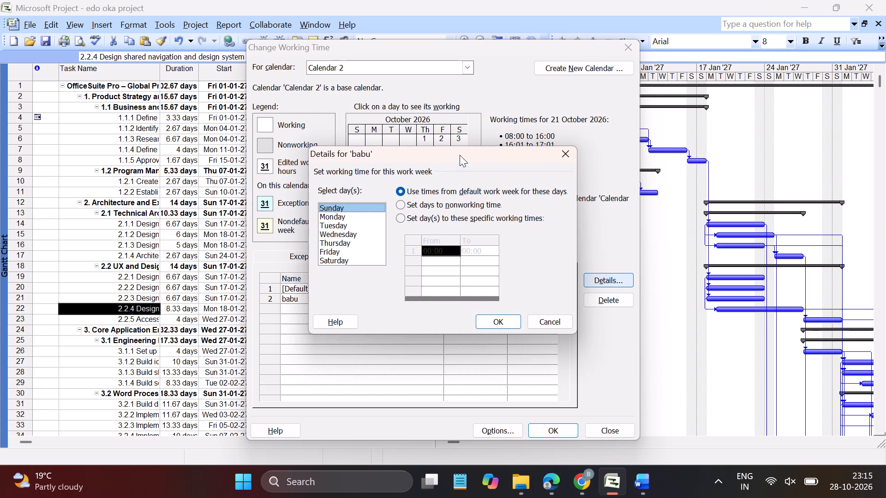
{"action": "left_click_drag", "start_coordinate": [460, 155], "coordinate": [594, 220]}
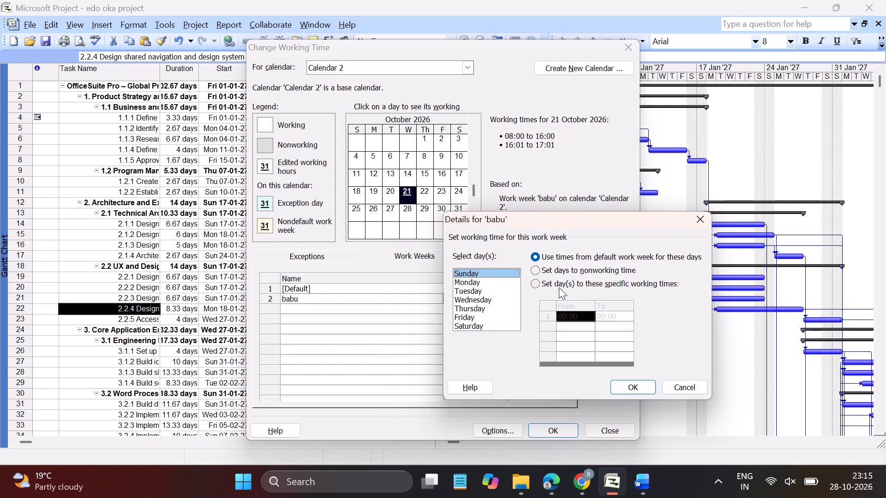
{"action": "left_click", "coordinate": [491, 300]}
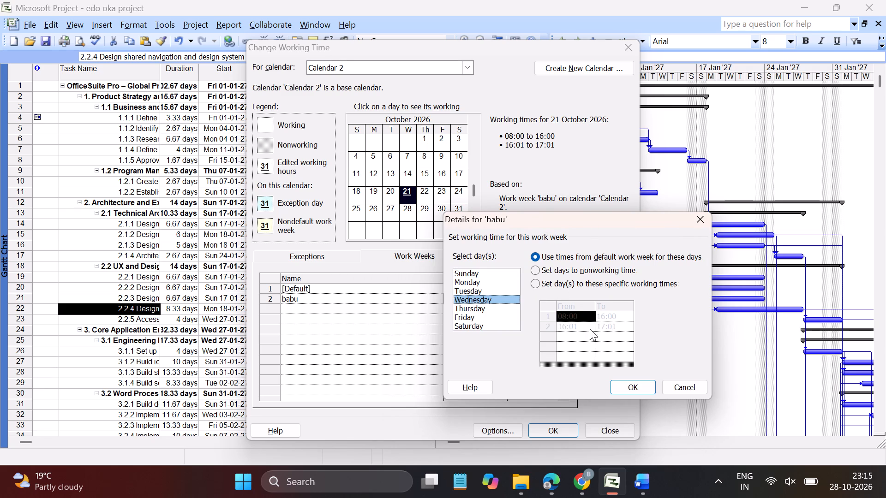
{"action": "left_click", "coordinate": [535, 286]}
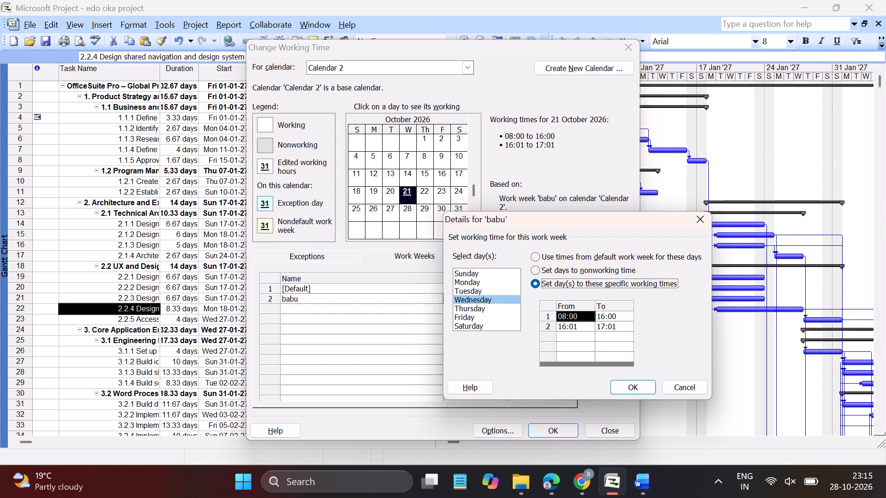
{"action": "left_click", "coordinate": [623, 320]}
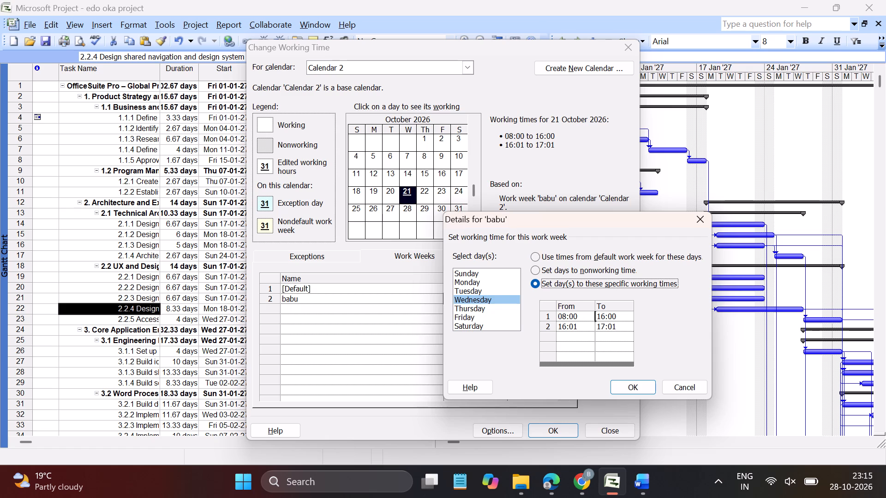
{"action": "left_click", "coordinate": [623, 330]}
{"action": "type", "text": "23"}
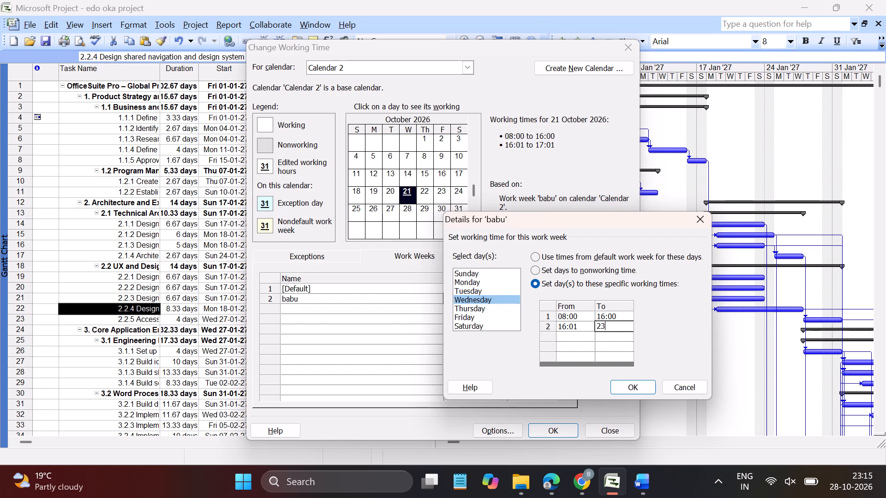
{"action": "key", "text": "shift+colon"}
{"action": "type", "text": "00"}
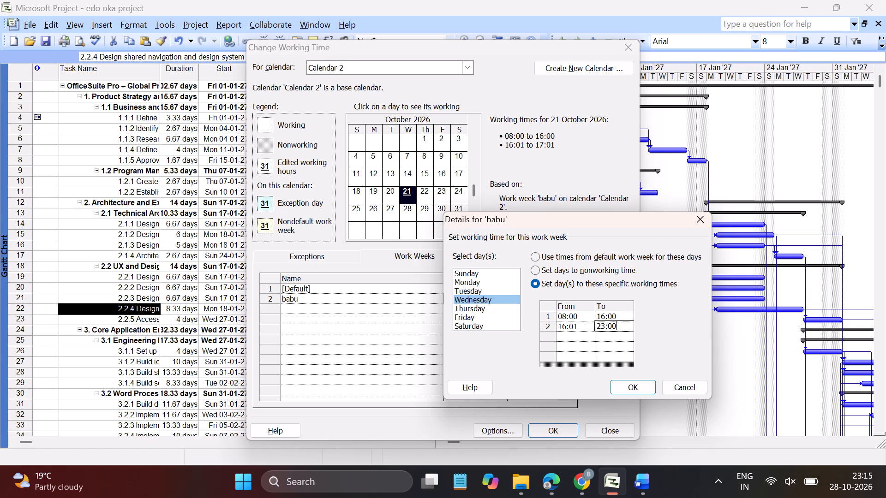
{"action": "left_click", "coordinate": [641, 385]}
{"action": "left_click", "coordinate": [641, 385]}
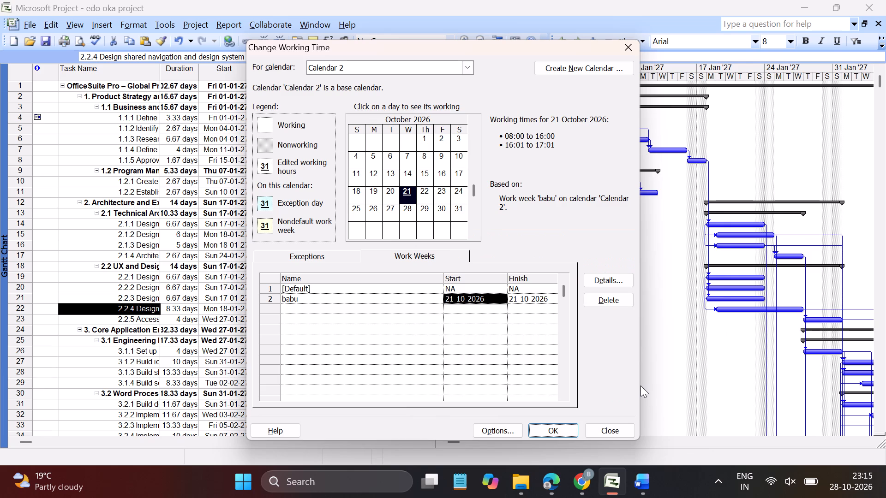
Review the babu work week entry and the project's calendar options, and leave the working time settings.
{"action": "left_click", "coordinate": [521, 332]}
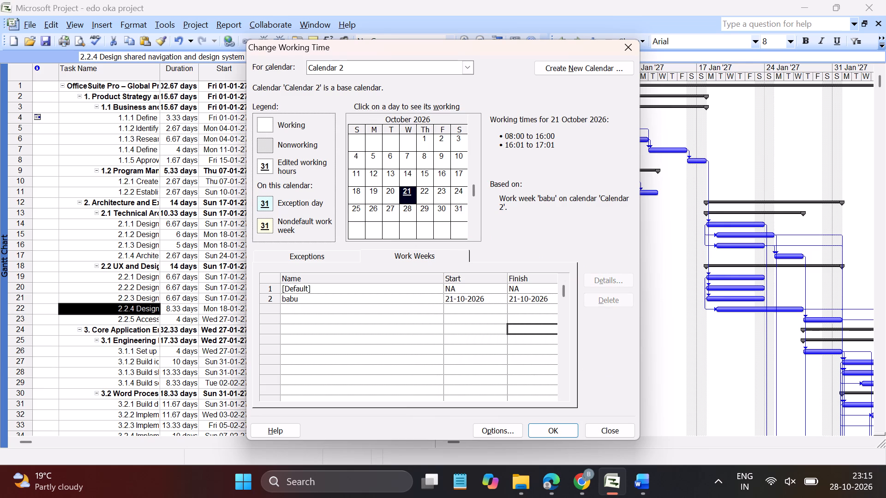
{"action": "left_click", "coordinate": [487, 298]}
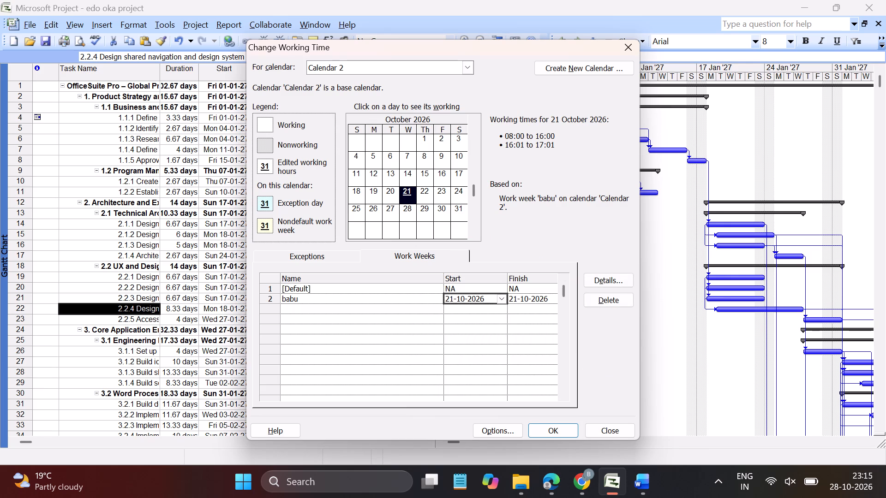
{"action": "left_click", "coordinate": [398, 302]}
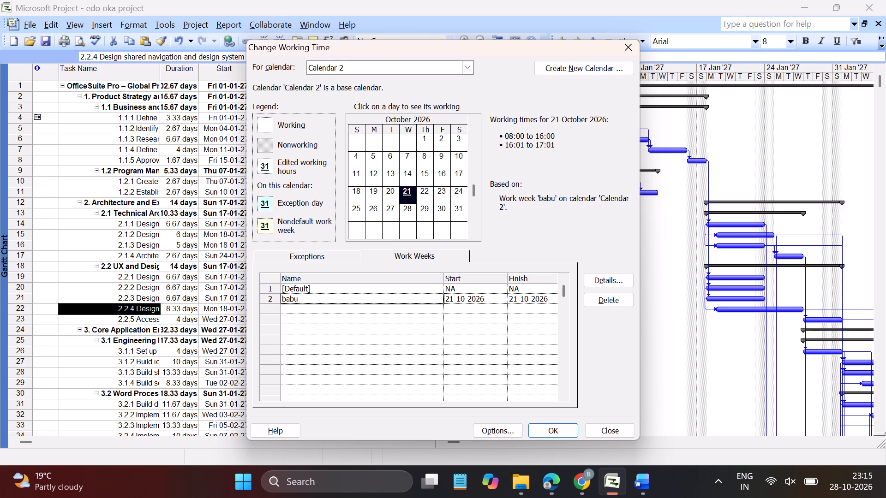
{"action": "left_click", "coordinate": [496, 427]}
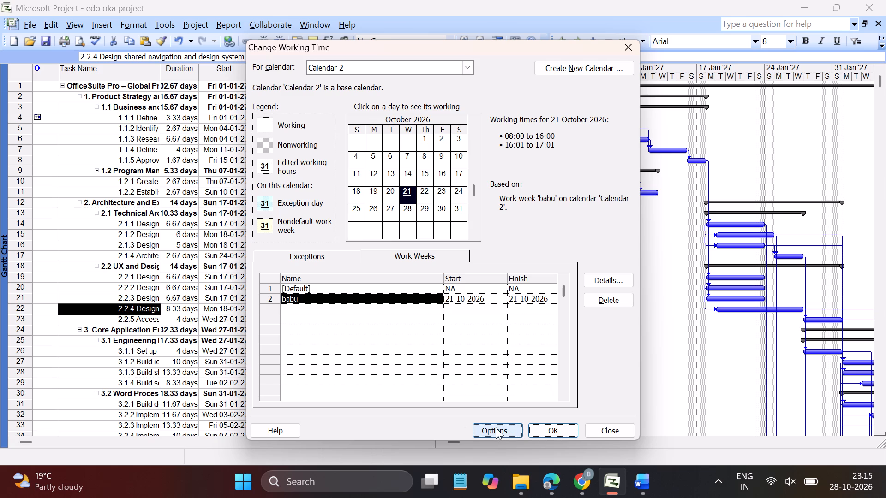
{"action": "left_click", "coordinate": [496, 427]}
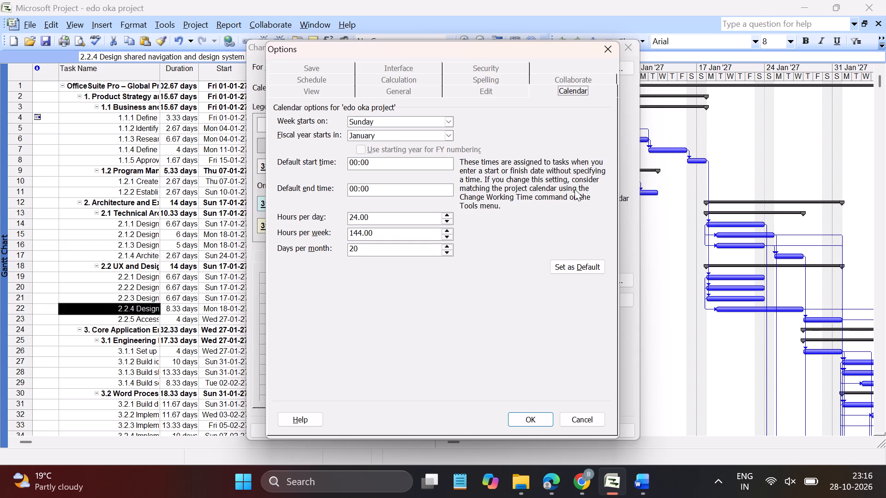
{"action": "left_click", "coordinate": [532, 416]}
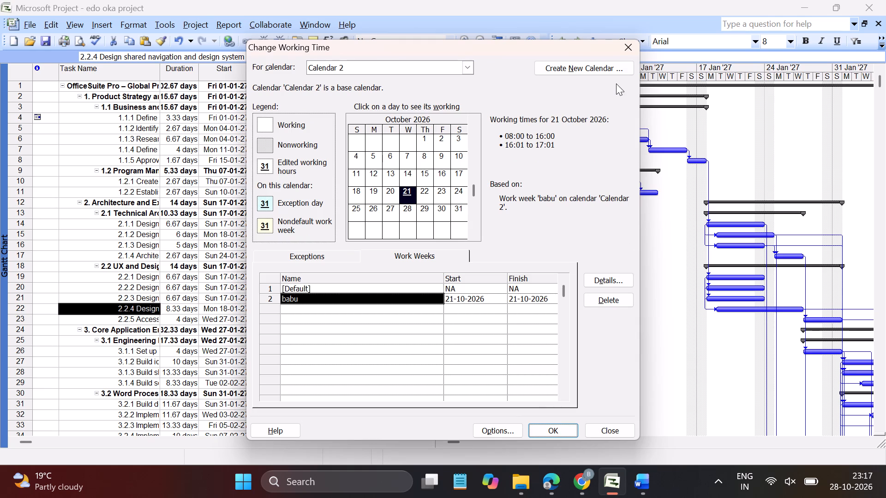
{"action": "left_click", "coordinate": [621, 46]}
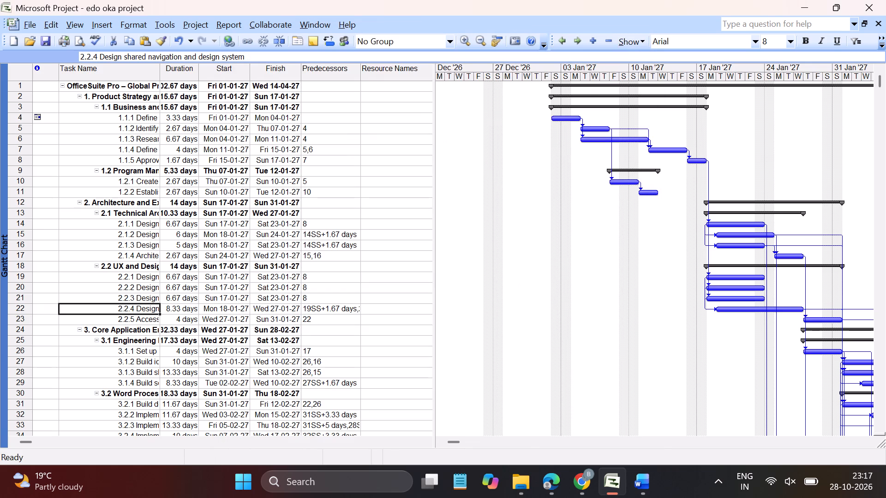
Examine the durations, dates and predecessors throughout the project's task list, from the first task to the last.
{"action": "scroll", "coordinate": [310, 243], "scroll_direction": "down", "scroll_amount": 4}
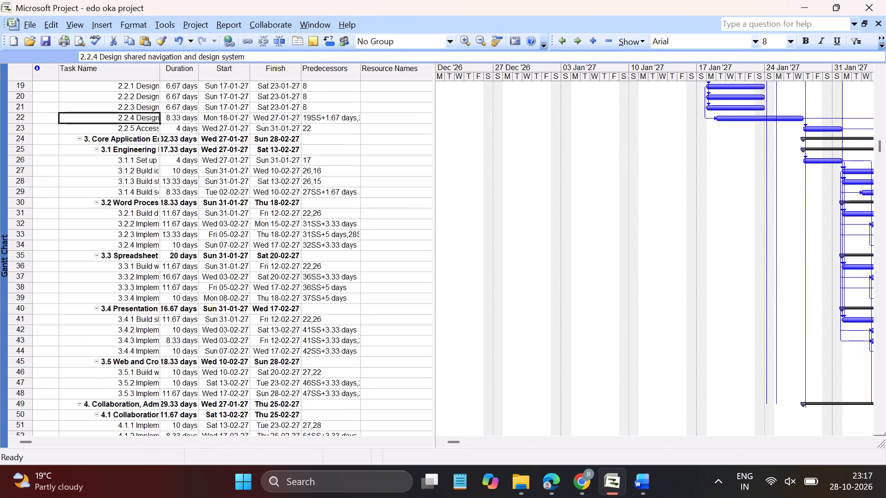
{"action": "scroll", "coordinate": [310, 243], "scroll_direction": "down", "scroll_amount": 4}
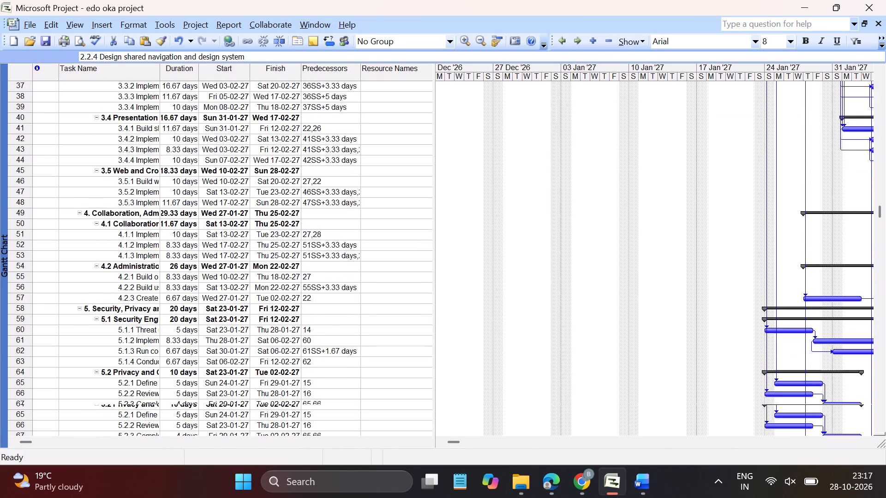
{"action": "scroll", "coordinate": [310, 243], "scroll_direction": "down", "scroll_amount": 4}
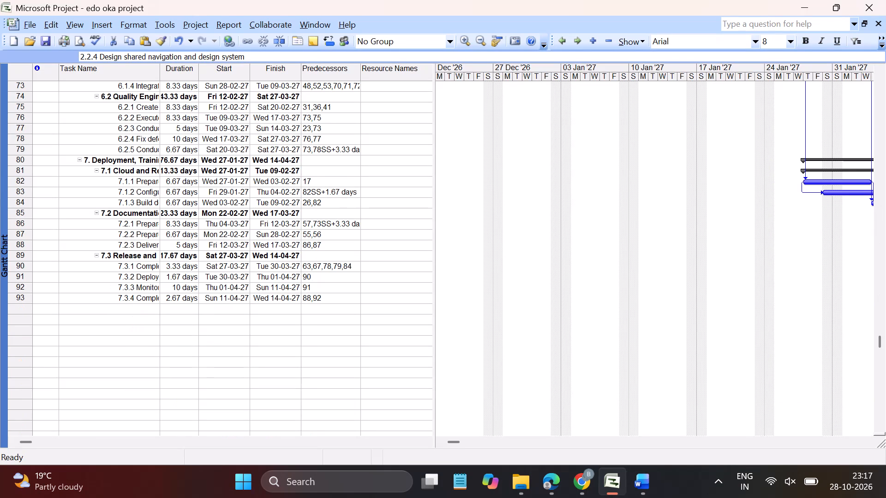
{"action": "scroll", "coordinate": [310, 243], "scroll_direction": "up", "scroll_amount": 10}
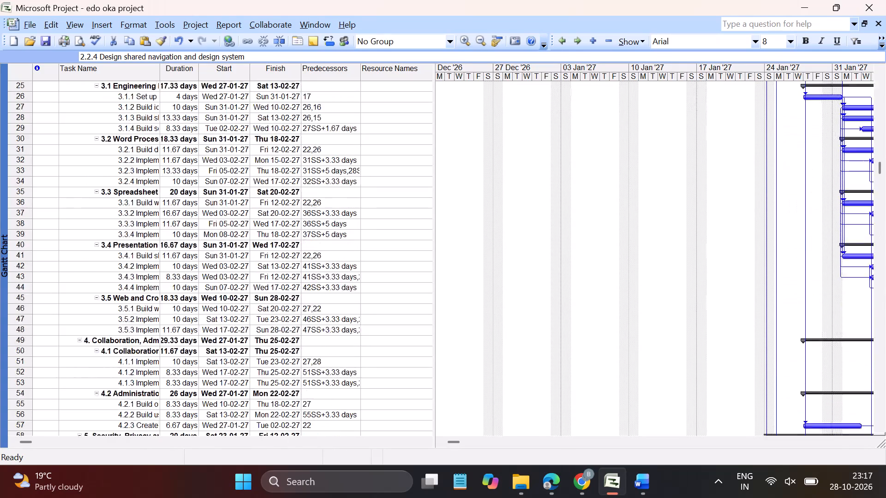
{"action": "scroll", "coordinate": [310, 243], "scroll_direction": "up", "scroll_amount": 3}
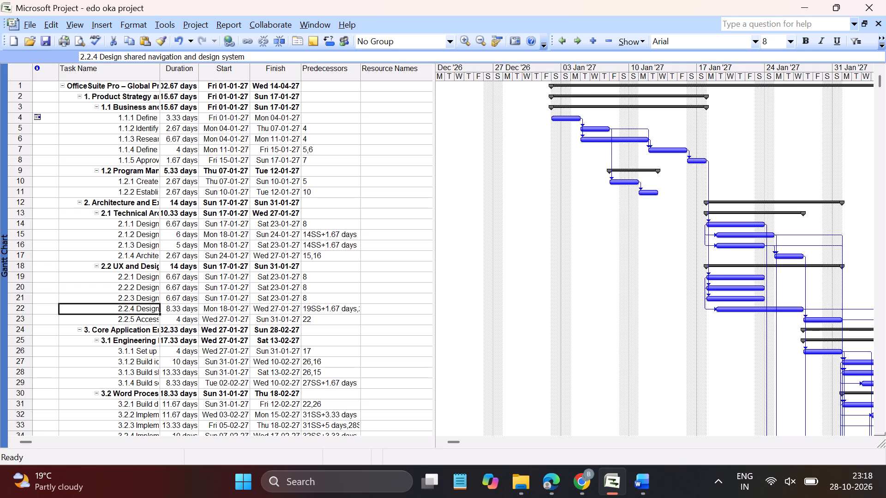
{"action": "scroll", "coordinate": [196, 178], "scroll_direction": "down", "scroll_amount": 3}
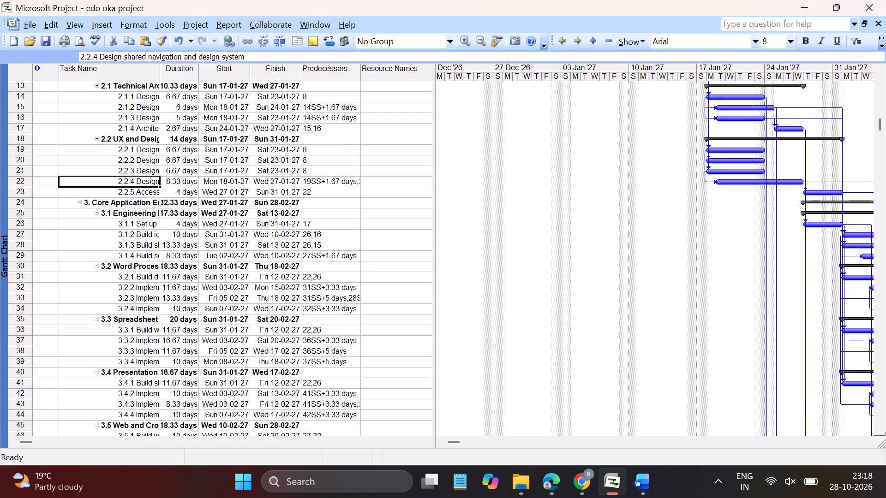
{"action": "scroll", "coordinate": [196, 178], "scroll_direction": "down", "scroll_amount": 3}
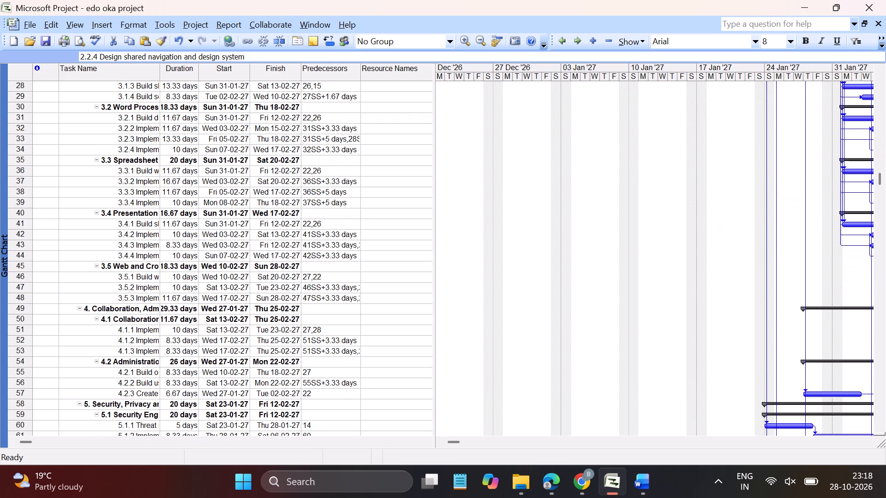
{"action": "scroll", "coordinate": [196, 178], "scroll_direction": "down", "scroll_amount": 3}
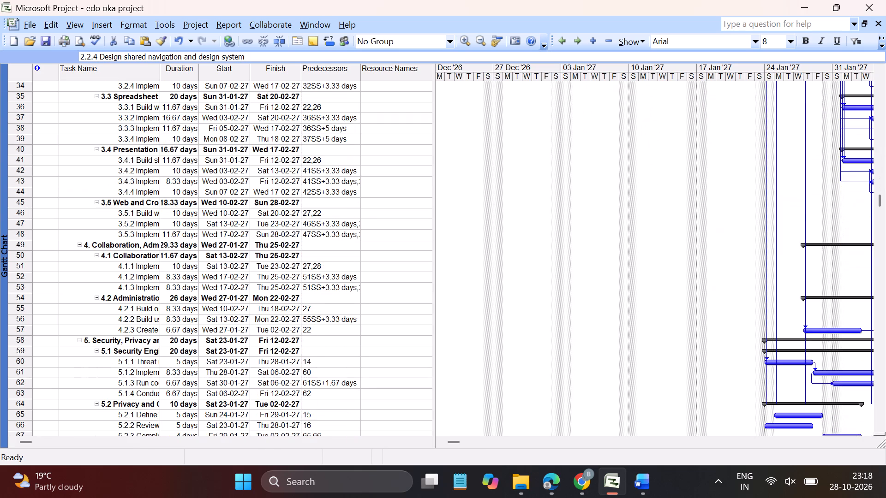
{"action": "scroll", "coordinate": [196, 178], "scroll_direction": "down", "scroll_amount": 2}
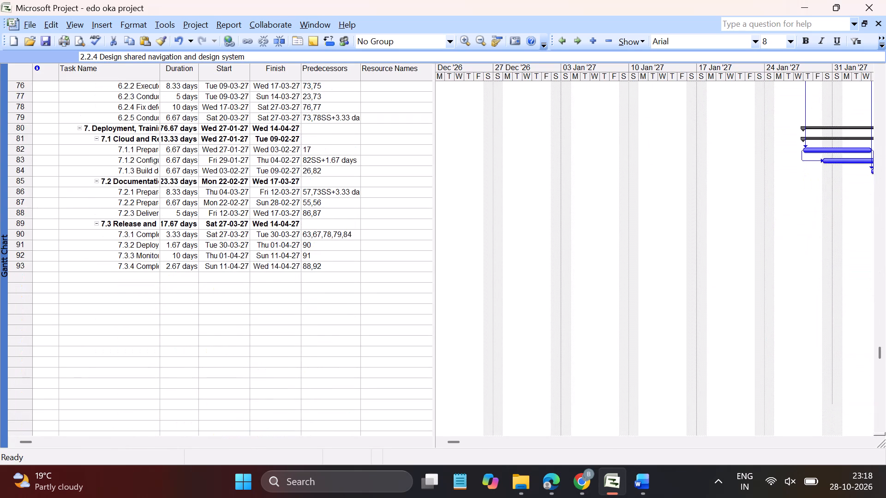
{"action": "scroll", "coordinate": [196, 178], "scroll_direction": "up", "scroll_amount": 8}
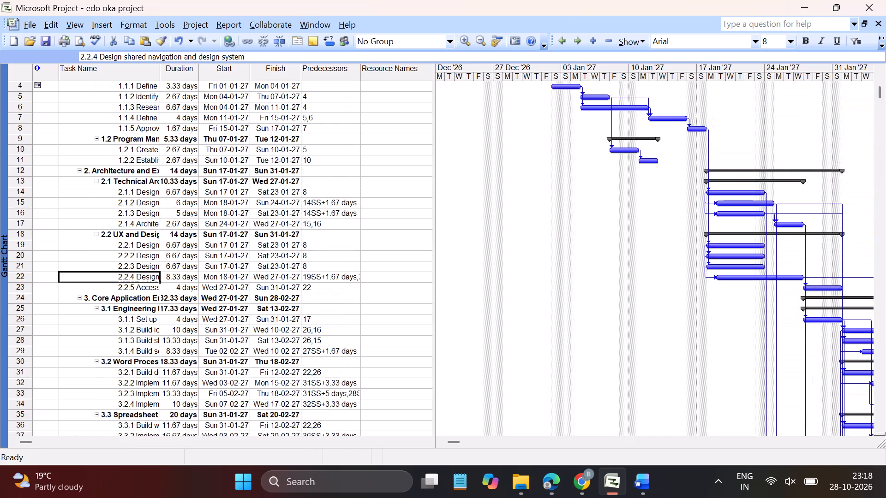
{"action": "scroll", "coordinate": [196, 178], "scroll_direction": "up", "scroll_amount": 3}
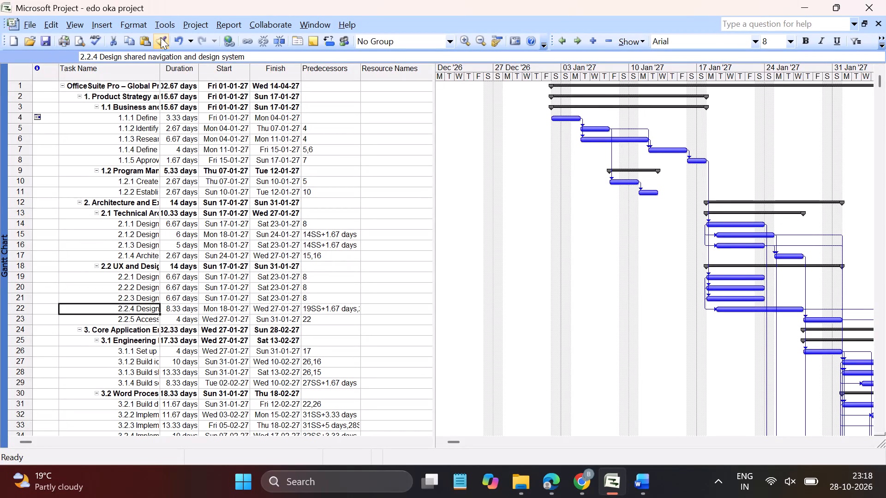
Create a new base calendar named 28 as a copy of the 24 Hours calendar.
{"action": "left_click", "coordinate": [188, 27]}
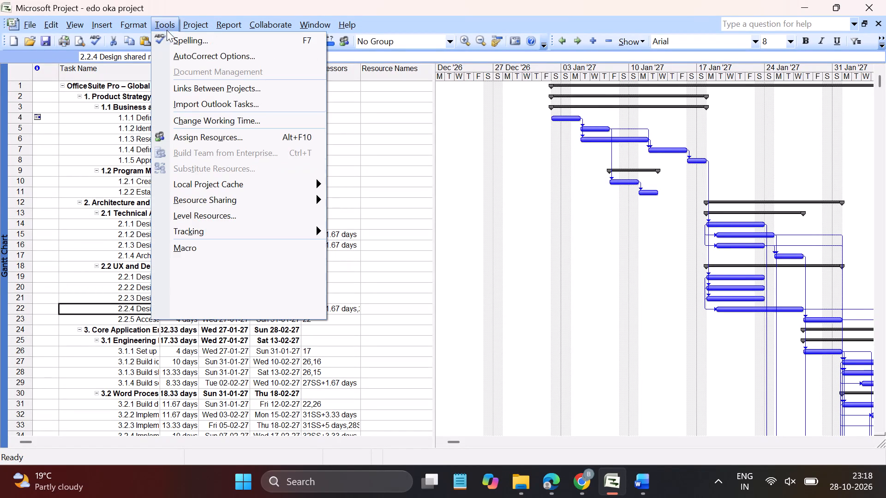
{"action": "left_click", "coordinate": [208, 121]}
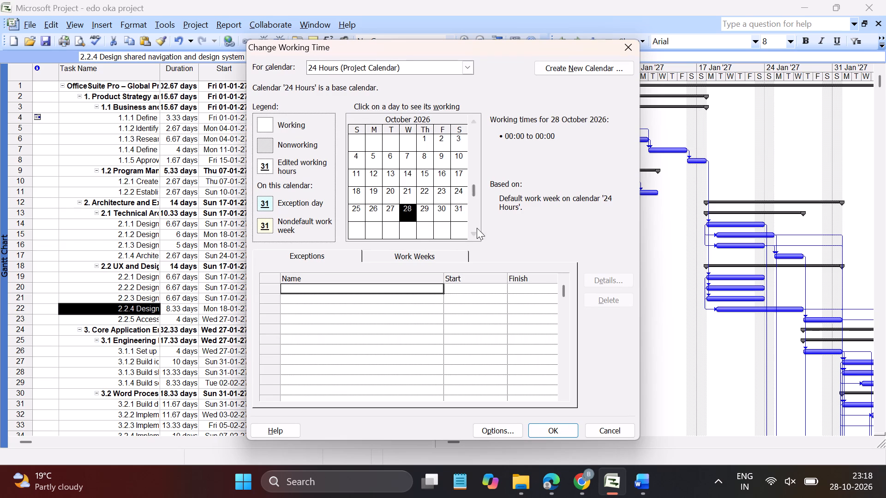
{"action": "left_click", "coordinate": [570, 70]}
{"action": "key", "text": "BackSpace"}
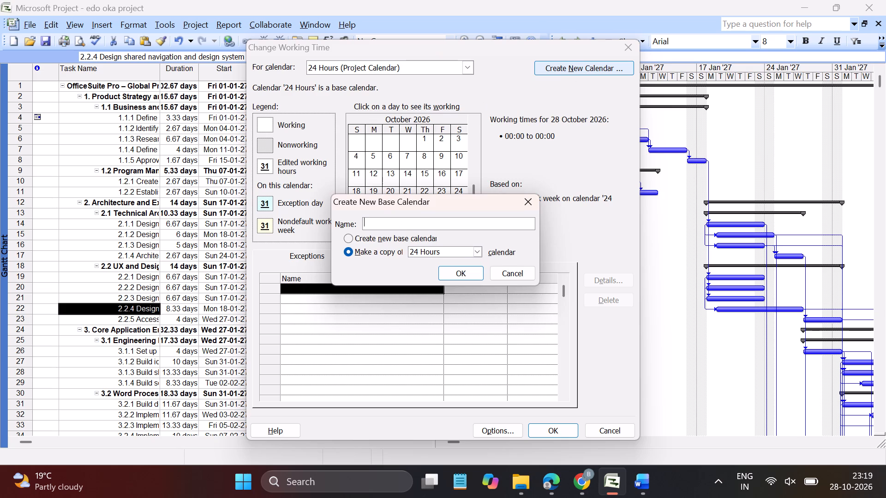
{"action": "type", "text": "28"}
{"action": "left_click", "coordinate": [459, 272]}
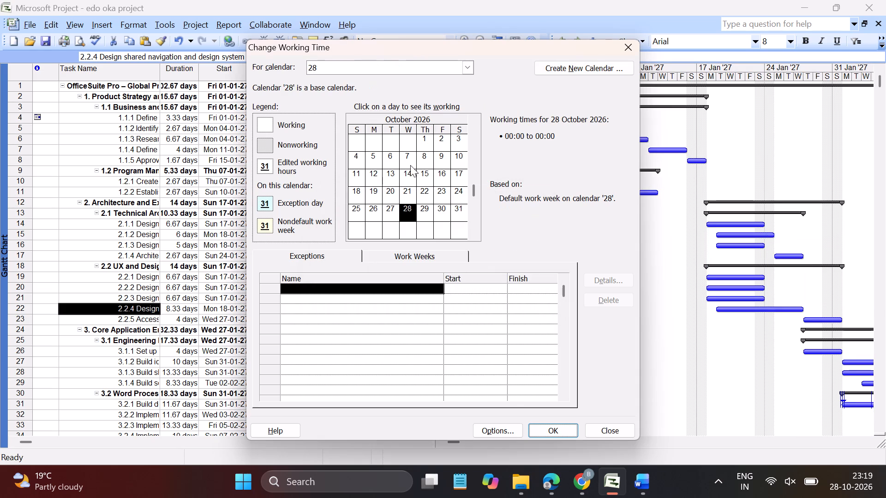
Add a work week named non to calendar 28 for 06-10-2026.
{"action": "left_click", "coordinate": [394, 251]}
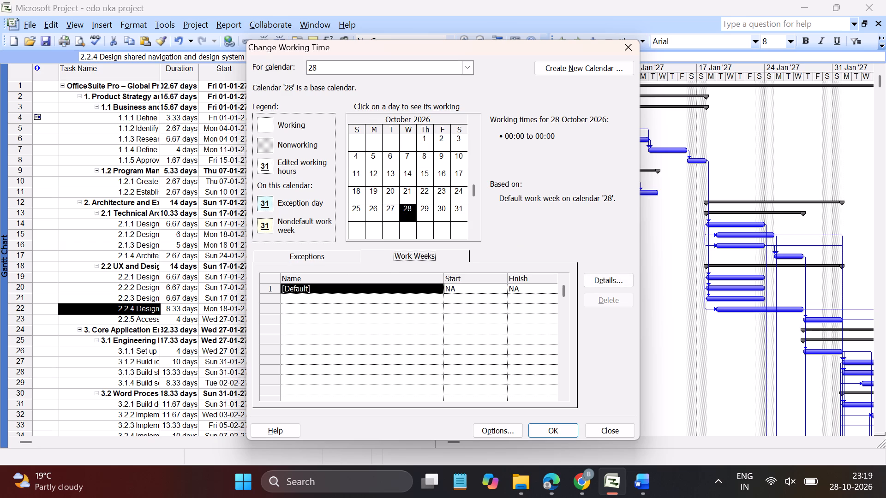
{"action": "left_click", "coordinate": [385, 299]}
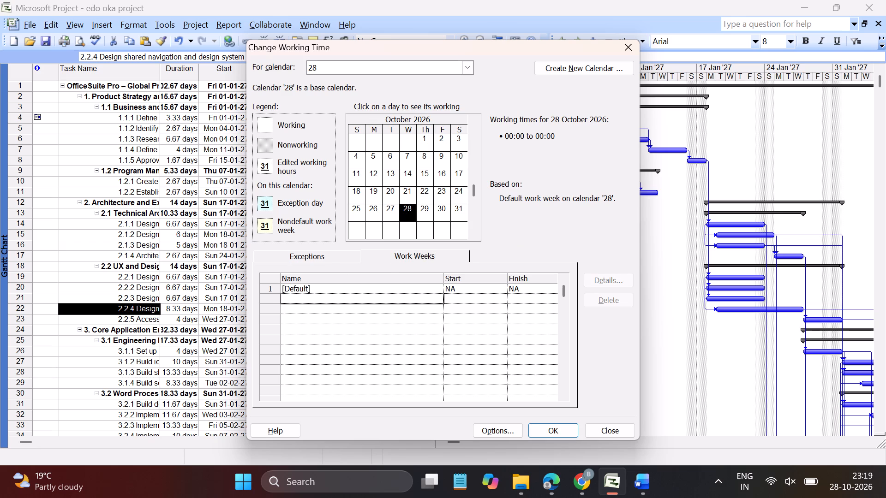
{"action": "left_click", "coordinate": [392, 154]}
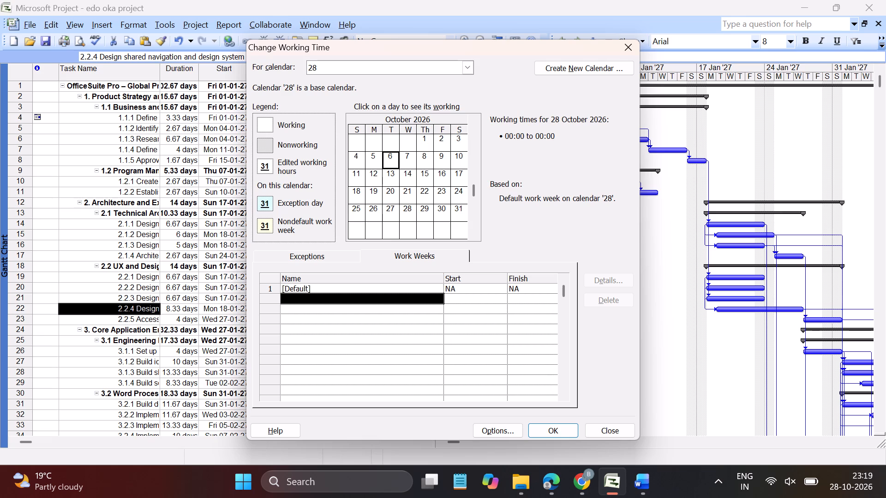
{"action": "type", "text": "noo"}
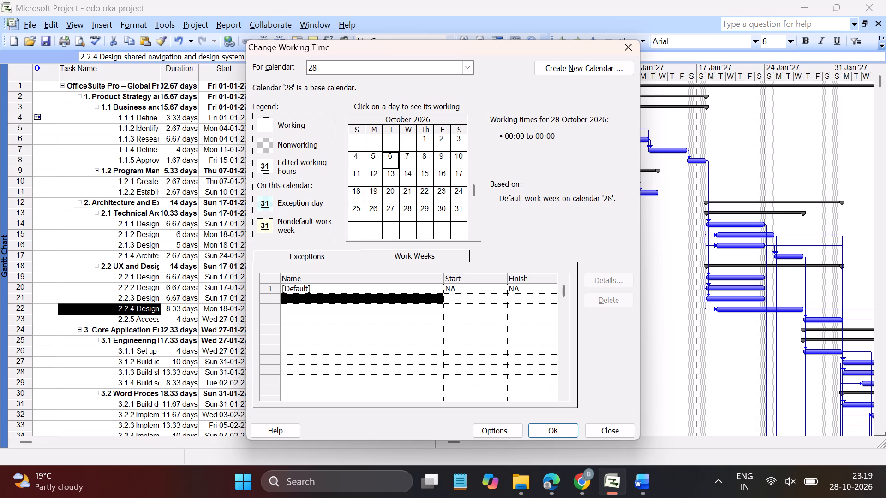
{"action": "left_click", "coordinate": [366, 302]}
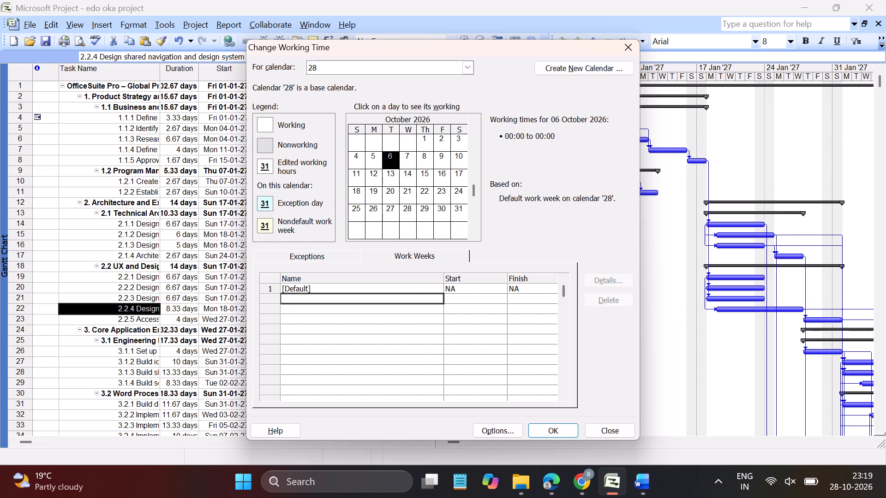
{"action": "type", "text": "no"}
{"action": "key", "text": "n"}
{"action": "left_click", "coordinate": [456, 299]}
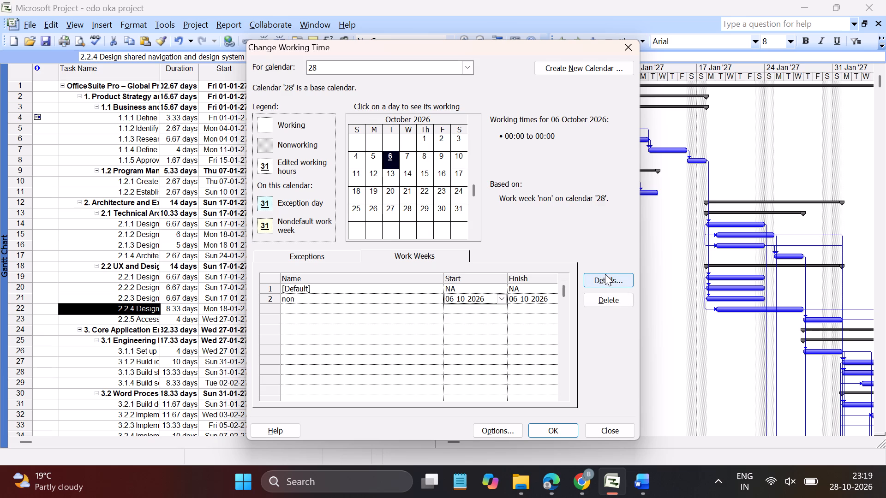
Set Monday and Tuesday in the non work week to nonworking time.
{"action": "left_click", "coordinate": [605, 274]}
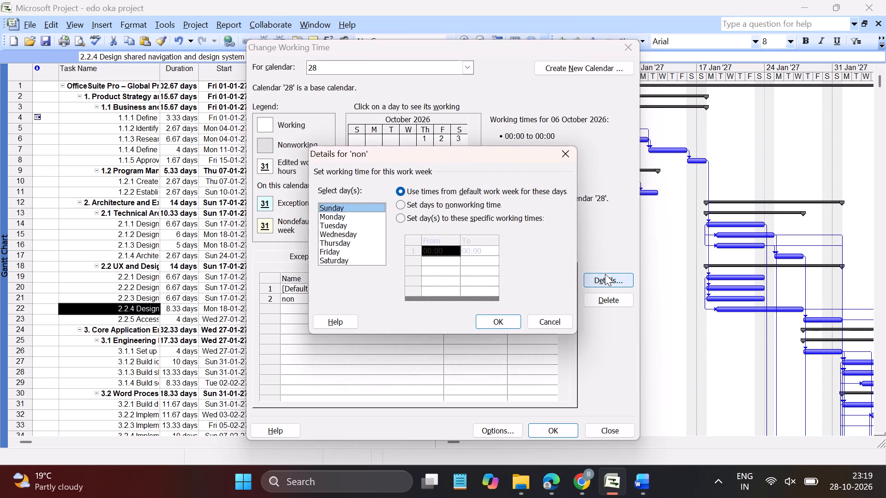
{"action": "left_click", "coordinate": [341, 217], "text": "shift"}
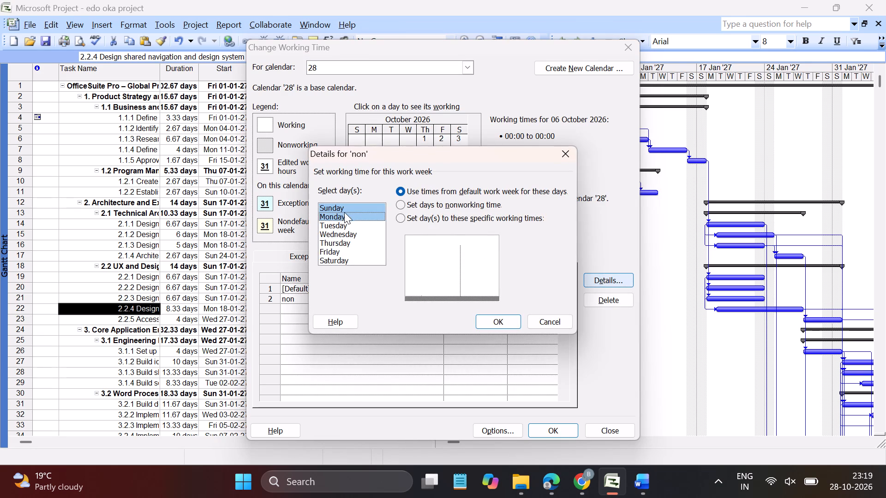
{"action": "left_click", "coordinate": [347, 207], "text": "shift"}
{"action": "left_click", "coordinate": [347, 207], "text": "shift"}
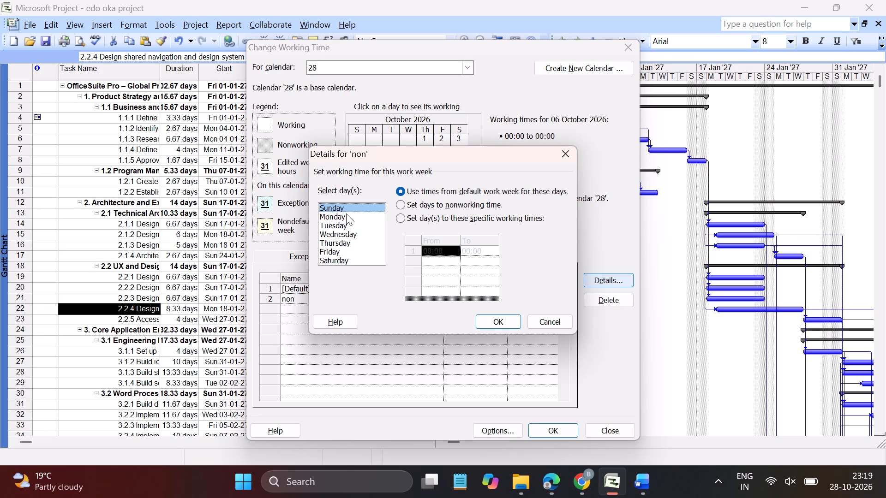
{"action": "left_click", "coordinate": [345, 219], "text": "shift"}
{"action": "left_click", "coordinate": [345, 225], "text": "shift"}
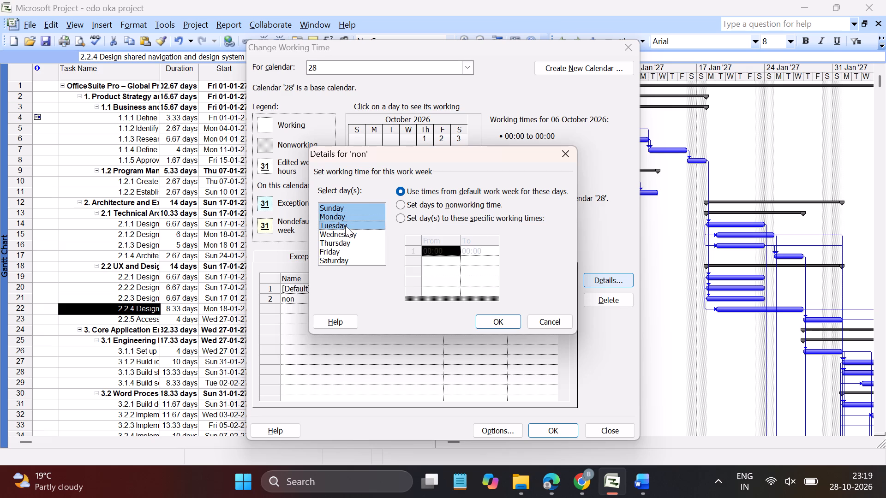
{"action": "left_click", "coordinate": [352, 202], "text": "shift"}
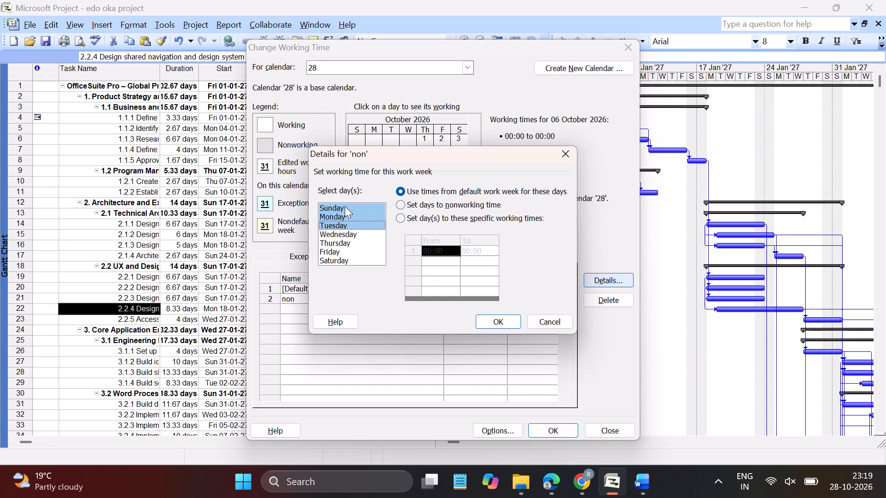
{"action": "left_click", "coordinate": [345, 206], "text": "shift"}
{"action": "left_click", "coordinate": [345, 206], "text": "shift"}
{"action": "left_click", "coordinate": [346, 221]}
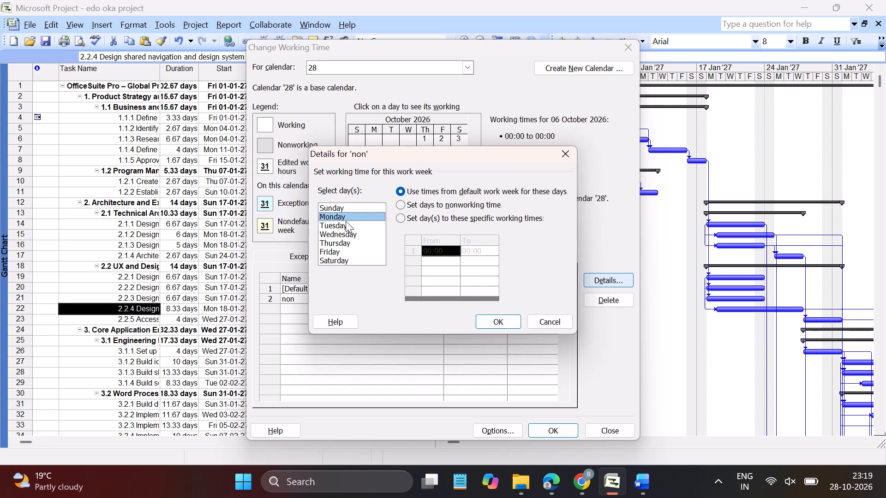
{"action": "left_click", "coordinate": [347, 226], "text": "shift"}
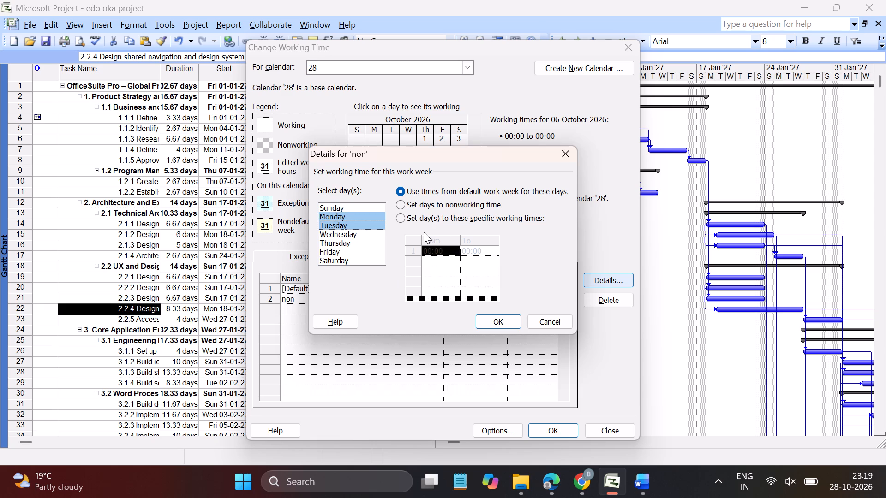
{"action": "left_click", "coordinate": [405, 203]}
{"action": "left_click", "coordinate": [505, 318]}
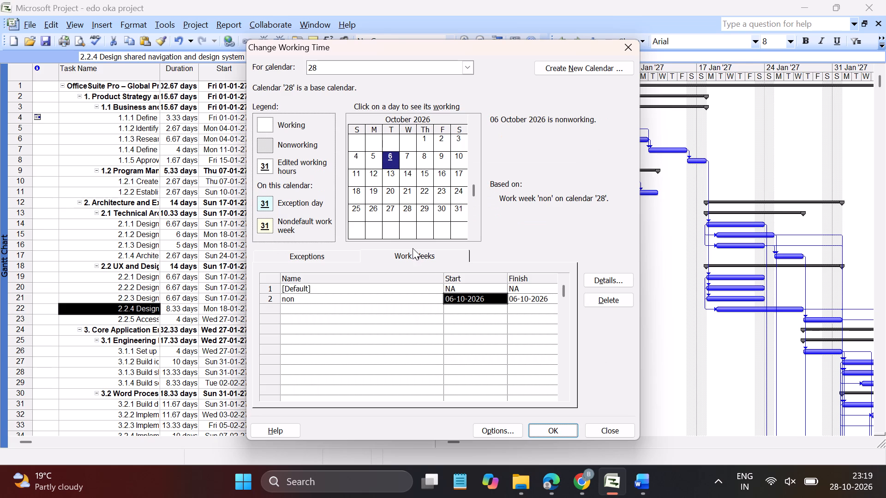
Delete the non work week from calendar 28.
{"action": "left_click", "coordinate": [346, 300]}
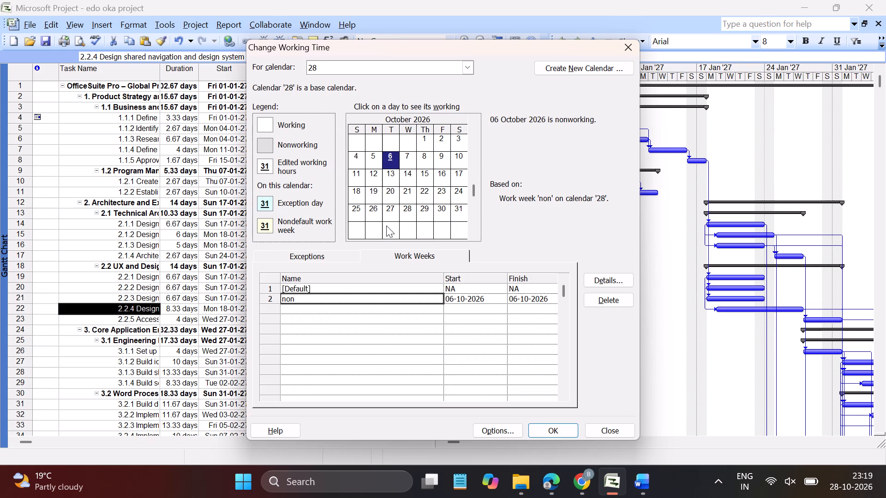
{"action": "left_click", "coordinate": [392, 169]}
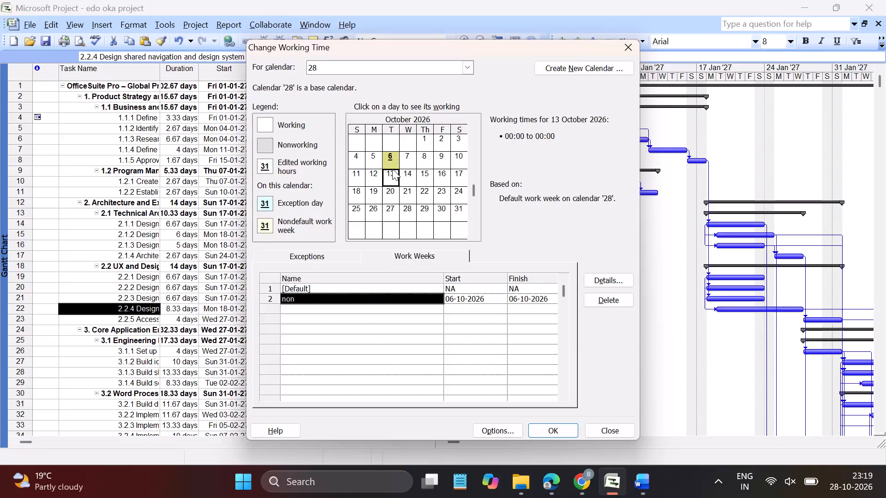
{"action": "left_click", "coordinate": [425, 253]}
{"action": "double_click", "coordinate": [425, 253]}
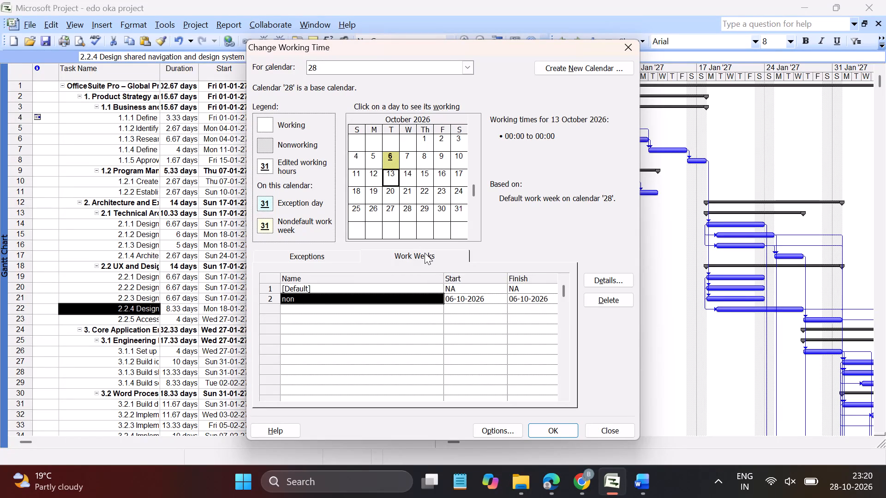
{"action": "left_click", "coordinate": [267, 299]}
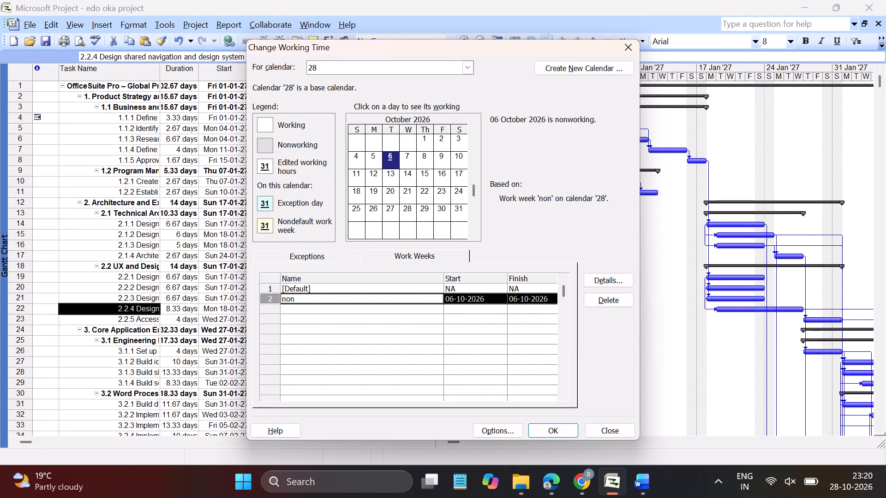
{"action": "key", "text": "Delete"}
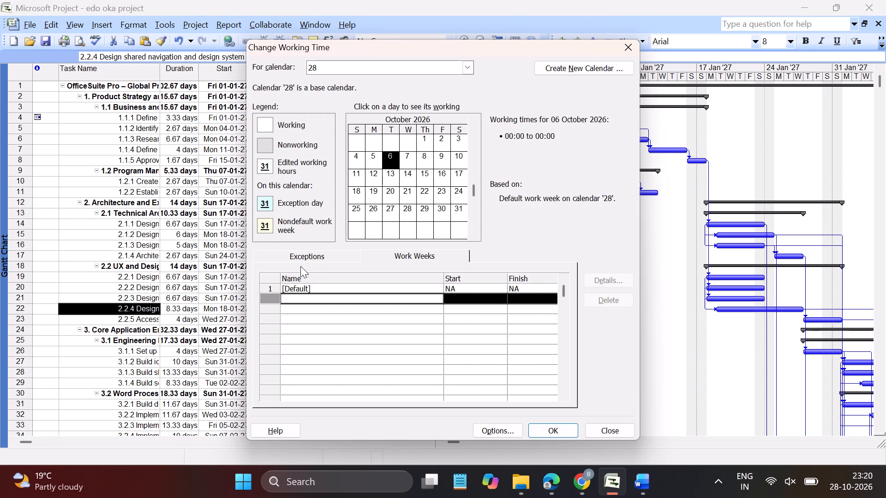
Set Monday and Tuesday in calendar 28's default work week to nonworking time and save the working time changes.
{"action": "left_click", "coordinate": [307, 258]}
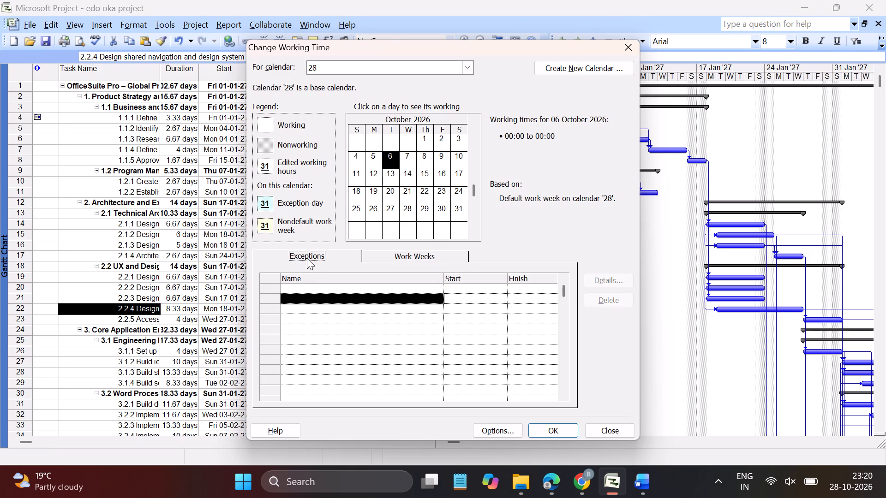
{"action": "left_click", "coordinate": [420, 255]}
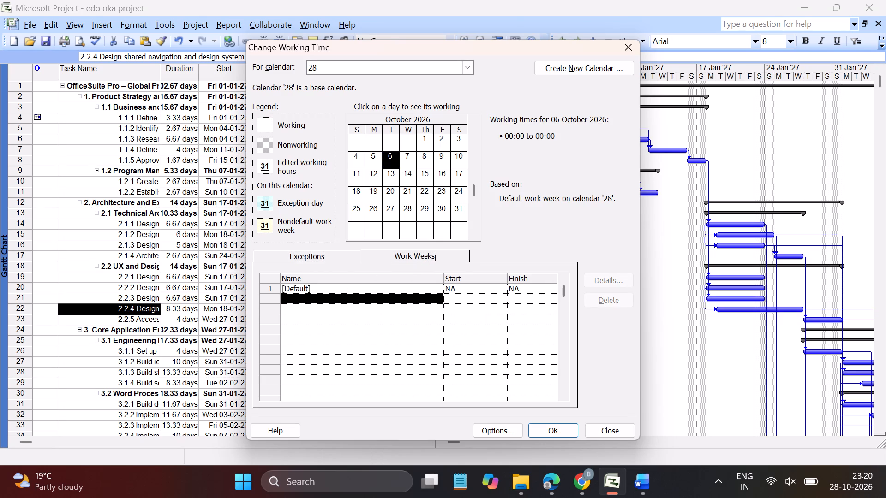
{"action": "left_click", "coordinate": [340, 290]}
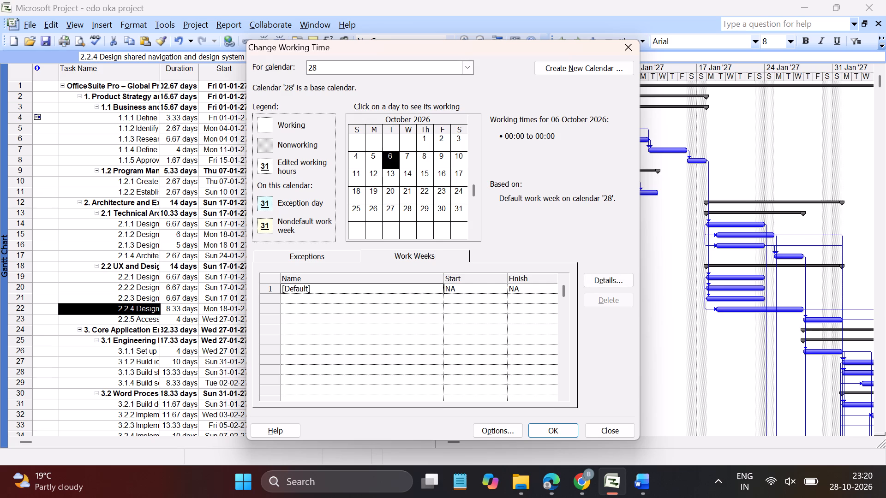
{"action": "left_click", "coordinate": [619, 280]}
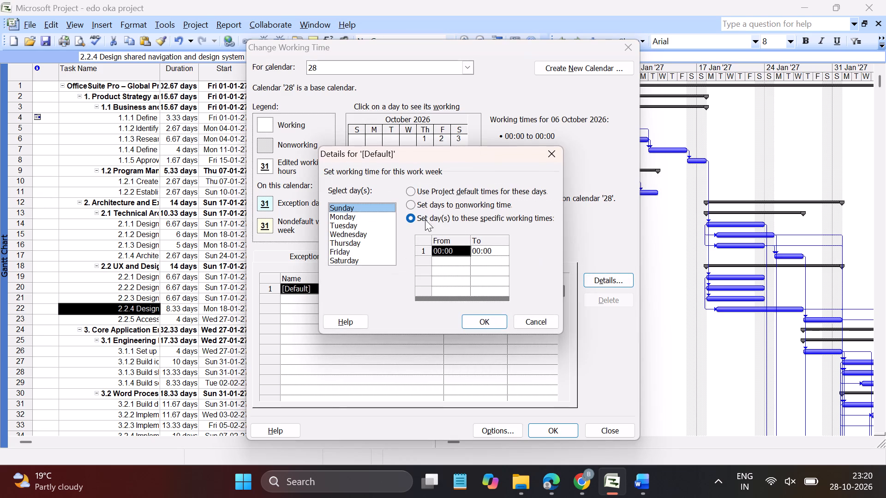
{"action": "left_click", "coordinate": [361, 217]}
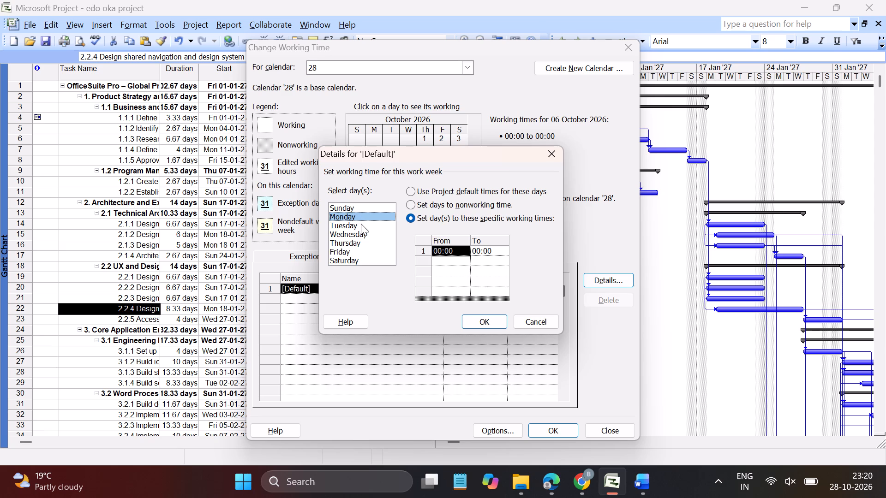
{"action": "left_click", "coordinate": [361, 224], "text": "shift"}
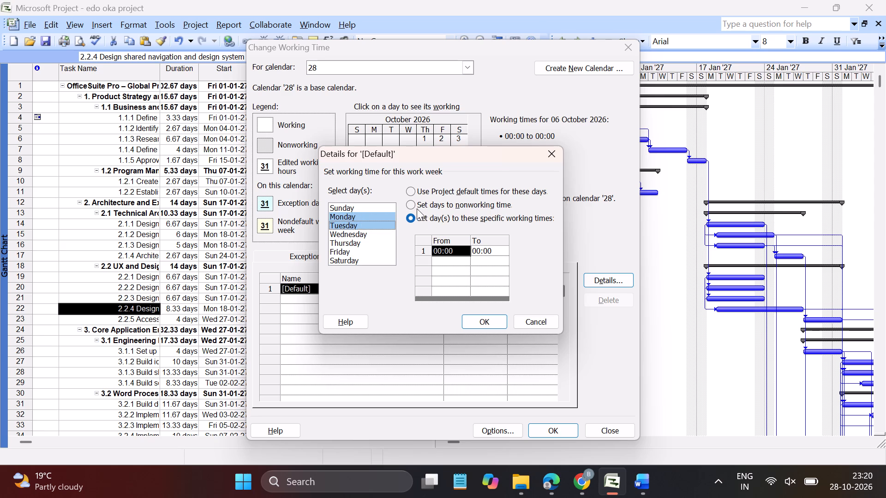
{"action": "left_click", "coordinate": [409, 204]}
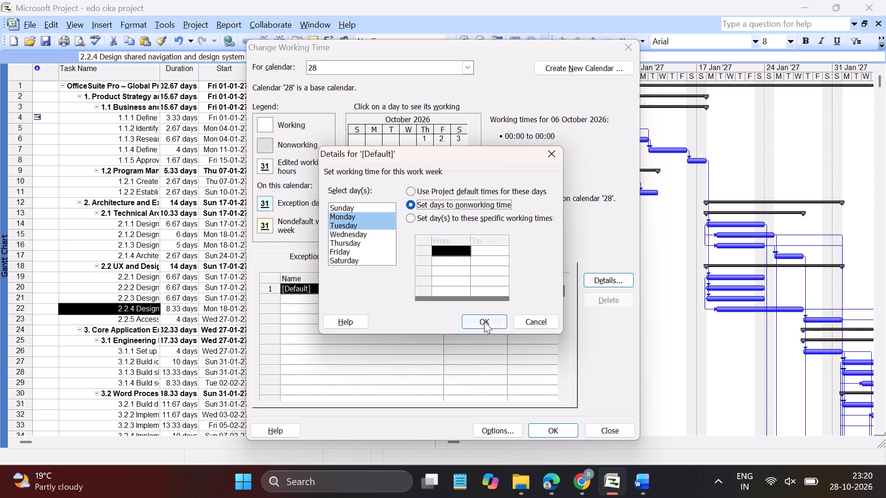
{"action": "left_click", "coordinate": [484, 320]}
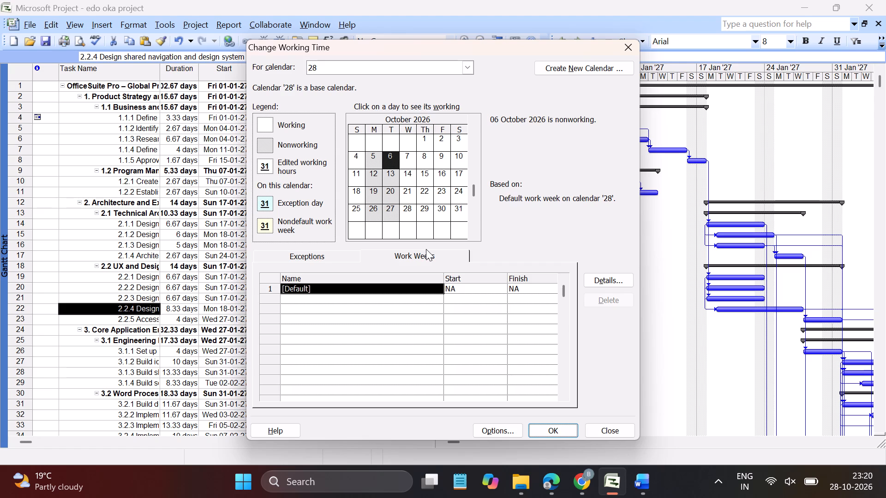
{"action": "left_click", "coordinate": [553, 429]}
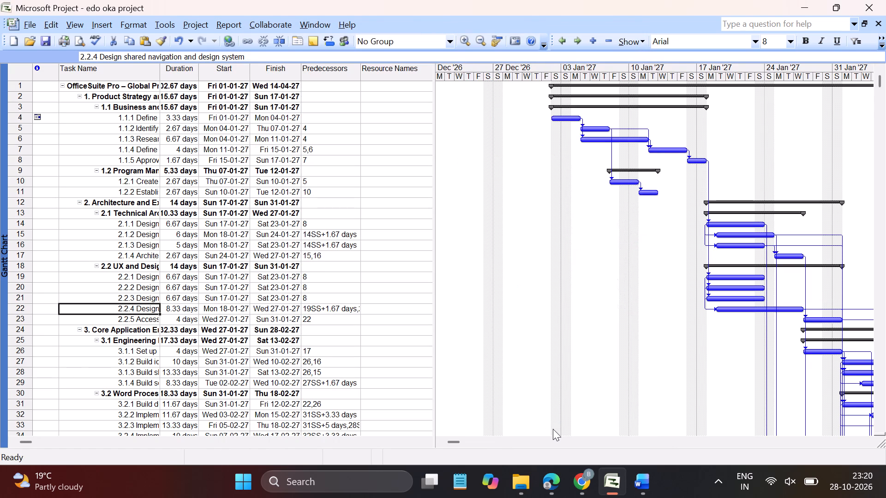
Check the working and nonworking days of calendar 28 for October 2026 in the working time settings.
{"action": "left_click", "coordinate": [165, 23]}
{"action": "left_click", "coordinate": [216, 120]}
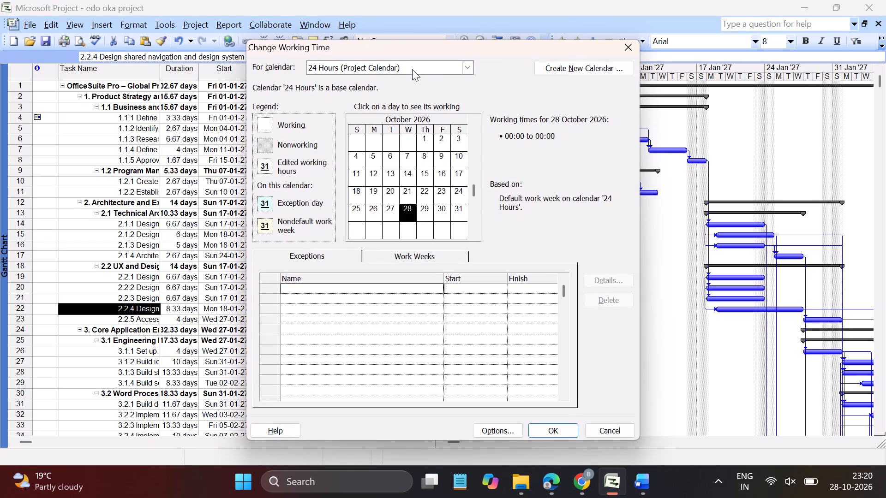
{"action": "left_click", "coordinate": [412, 69]}
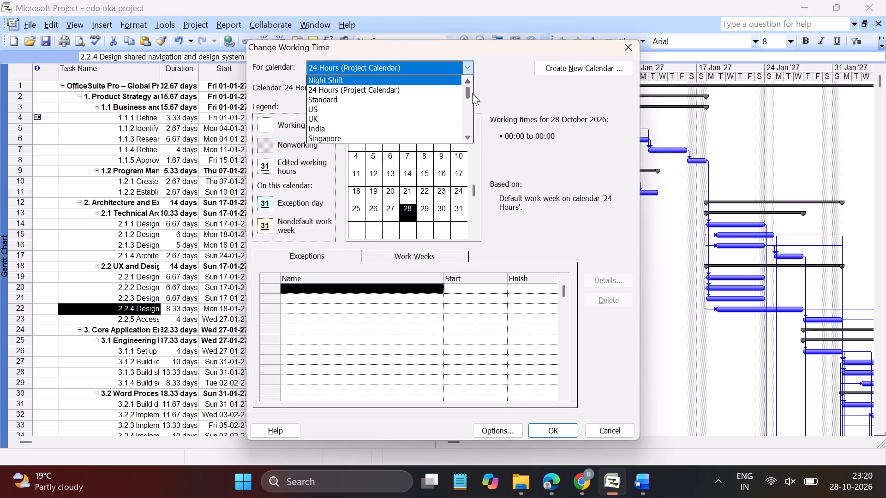
{"action": "left_click_drag", "start_coordinate": [467, 93], "coordinate": [468, 151]}
{"action": "triple_click", "coordinate": [470, 82]}
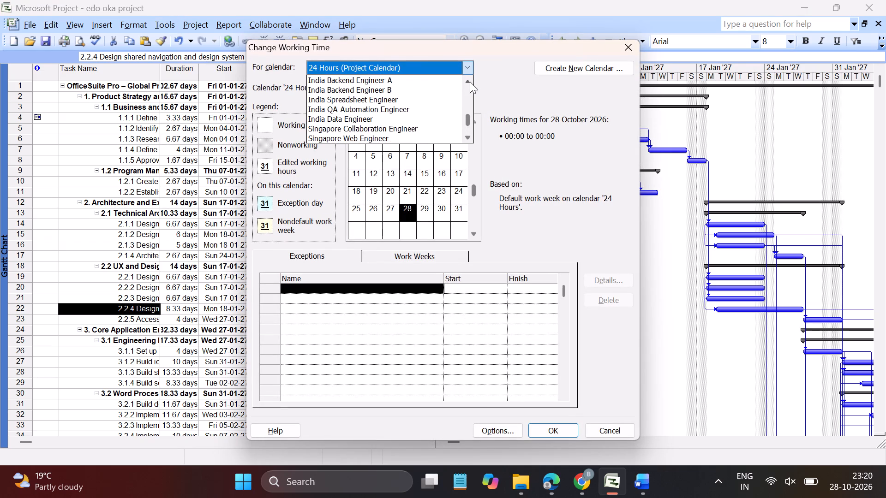
{"action": "triple_click", "coordinate": [470, 82]}
{"action": "triple_click", "coordinate": [470, 82]}
{"action": "triple_click", "coordinate": [470, 82]}
{"action": "triple_click", "coordinate": [470, 82]}
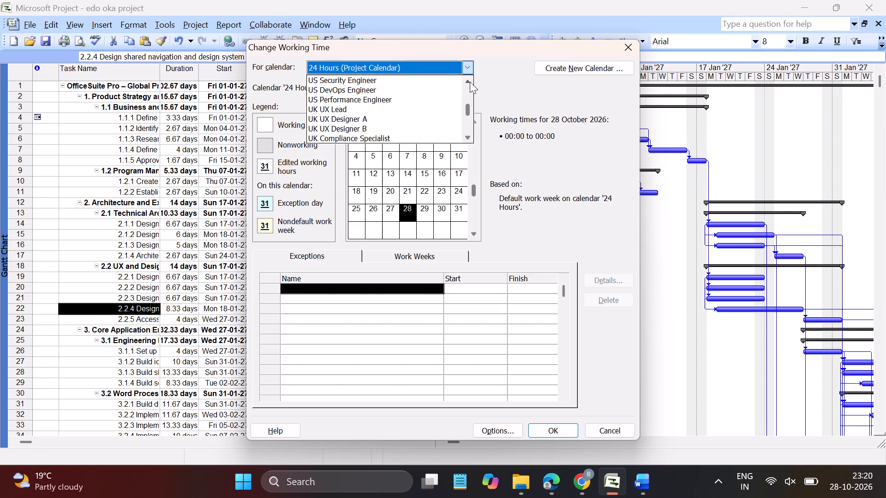
{"action": "triple_click", "coordinate": [470, 82]}
{"action": "double_click", "coordinate": [470, 82]}
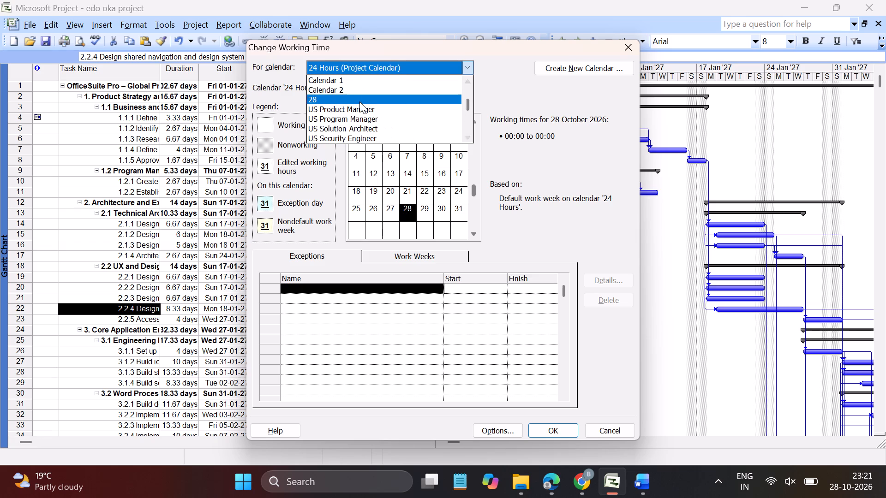
{"action": "left_click", "coordinate": [359, 101]}
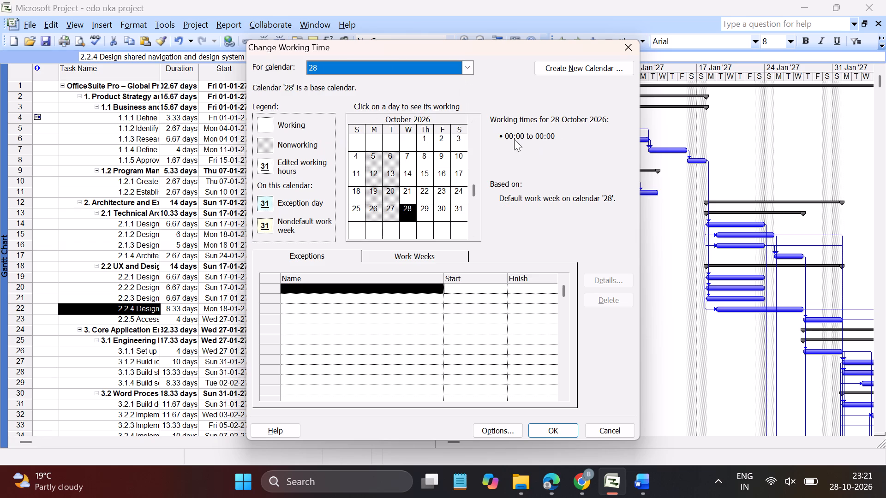
{"action": "left_click", "coordinate": [485, 152]}
{"action": "left_click", "coordinate": [555, 427]}
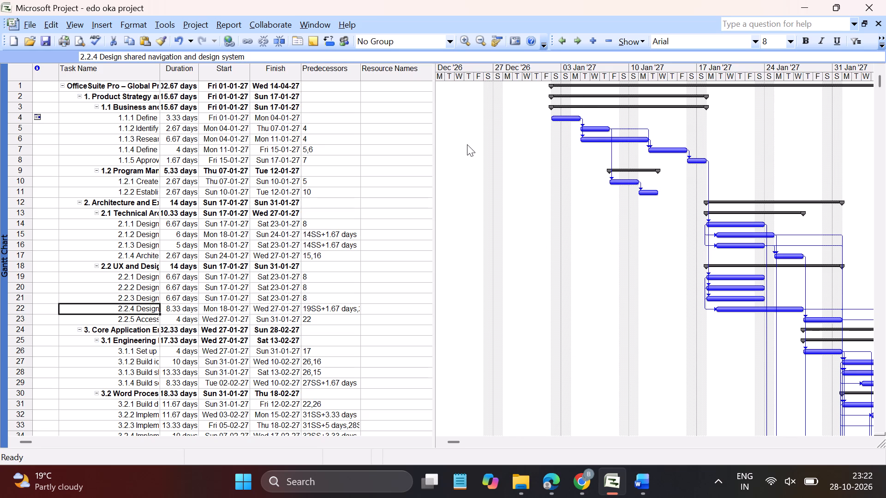
Examine calendar 28's Monday and Tuesday nonworking pattern across its full date range, from January 1984 to December 2049.
{"action": "left_click", "coordinate": [174, 27]}
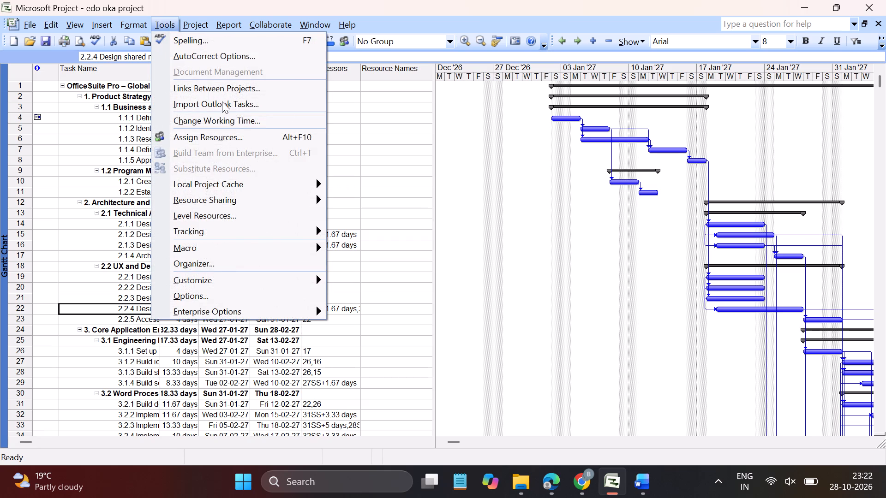
{"action": "left_click", "coordinate": [225, 123]}
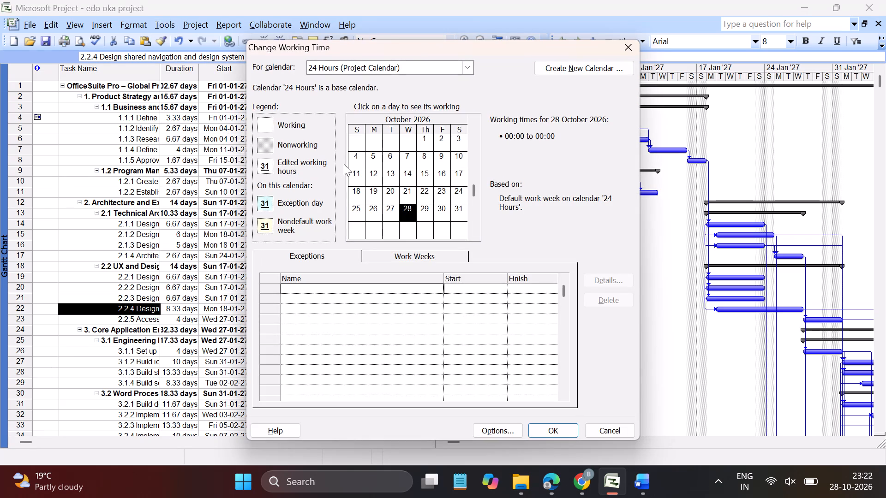
{"action": "left_click", "coordinate": [383, 66]}
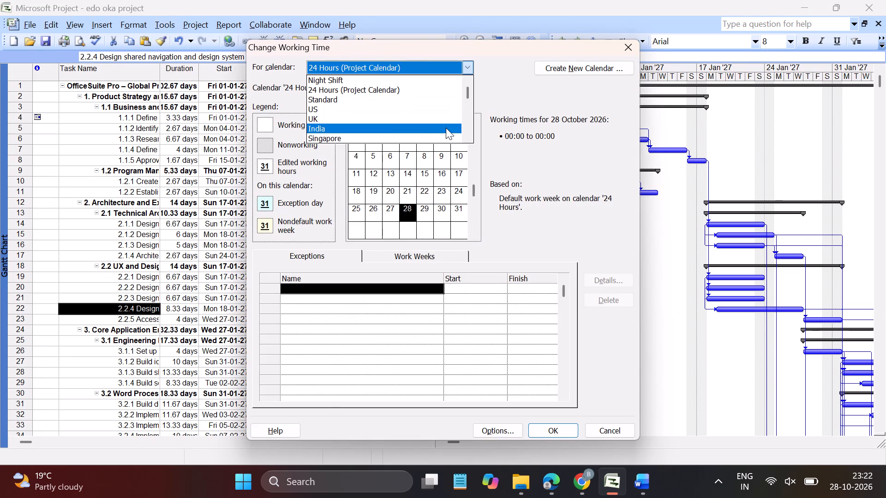
{"action": "left_click", "coordinate": [467, 136]}
{"action": "double_click", "coordinate": [467, 136]}
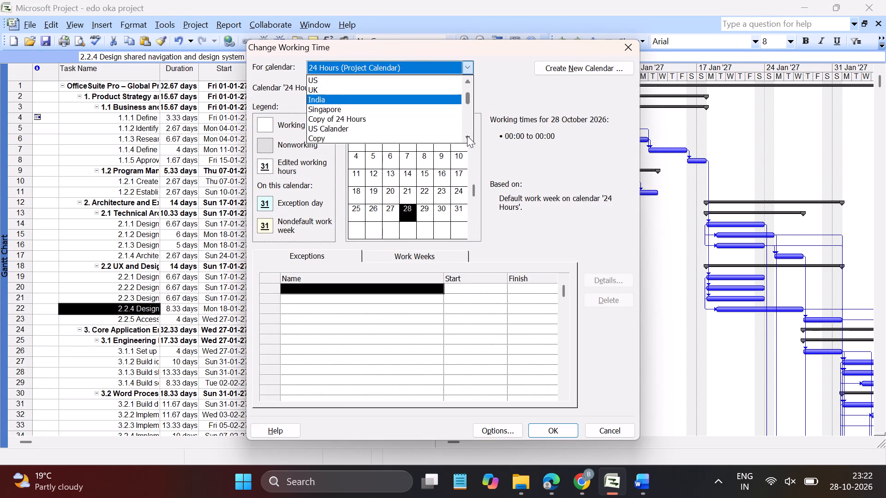
{"action": "left_click", "coordinate": [467, 136]}
{"action": "left_click", "coordinate": [467, 136]}
{"action": "left_click", "coordinate": [467, 136]}
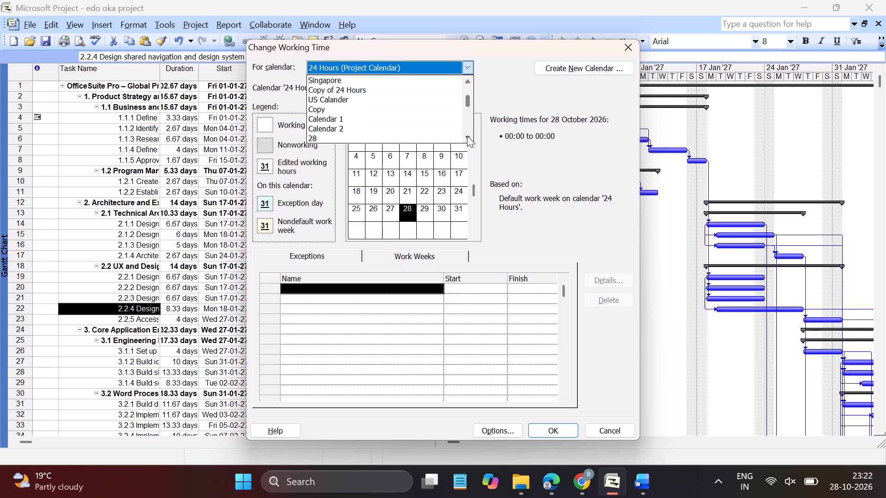
{"action": "left_click", "coordinate": [345, 134]}
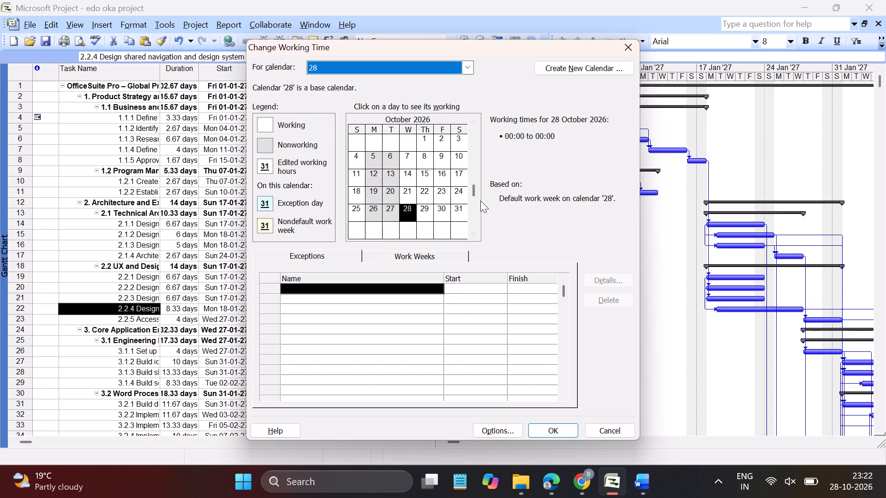
{"action": "left_click_drag", "start_coordinate": [476, 193], "coordinate": [469, 86]}
{"action": "left_click_drag", "start_coordinate": [474, 188], "coordinate": [469, 136]}
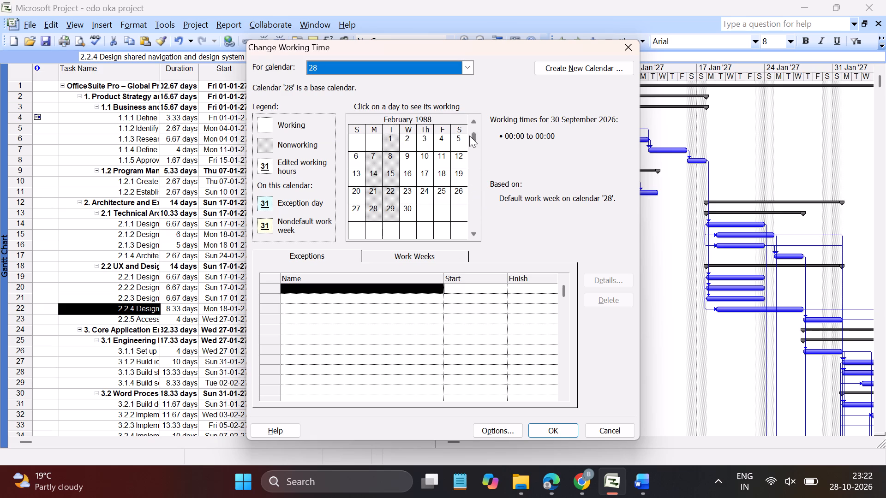
{"action": "left_click_drag", "start_coordinate": [469, 136], "coordinate": [469, 119]}
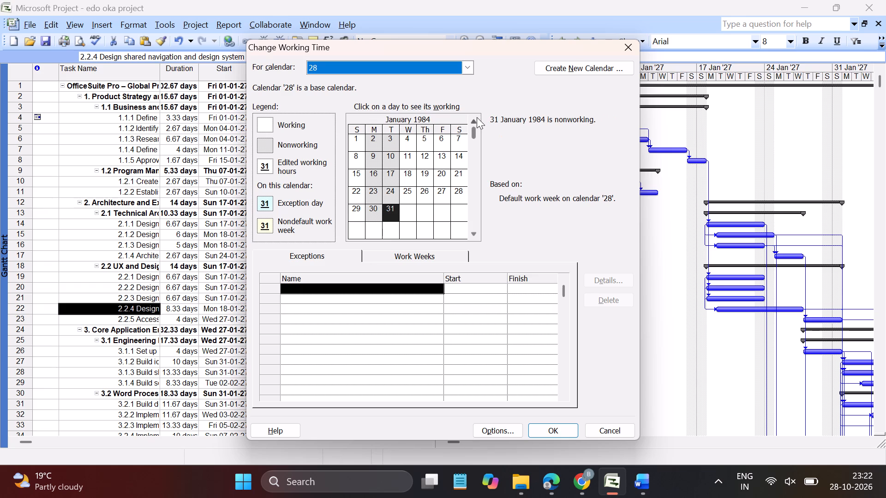
{"action": "left_click_drag", "start_coordinate": [472, 131], "coordinate": [475, 273]}
{"action": "left_click_drag", "start_coordinate": [473, 135], "coordinate": [479, 230]}
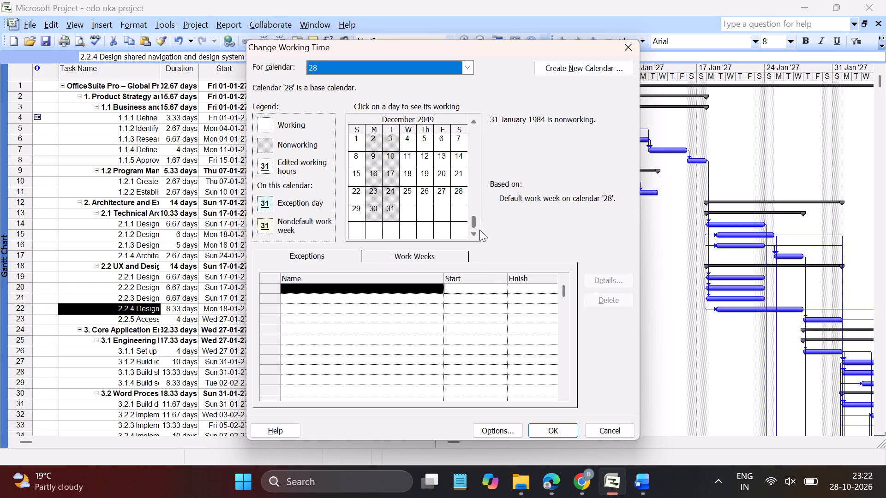
{"action": "left_click_drag", "start_coordinate": [479, 230], "coordinate": [479, 231]}
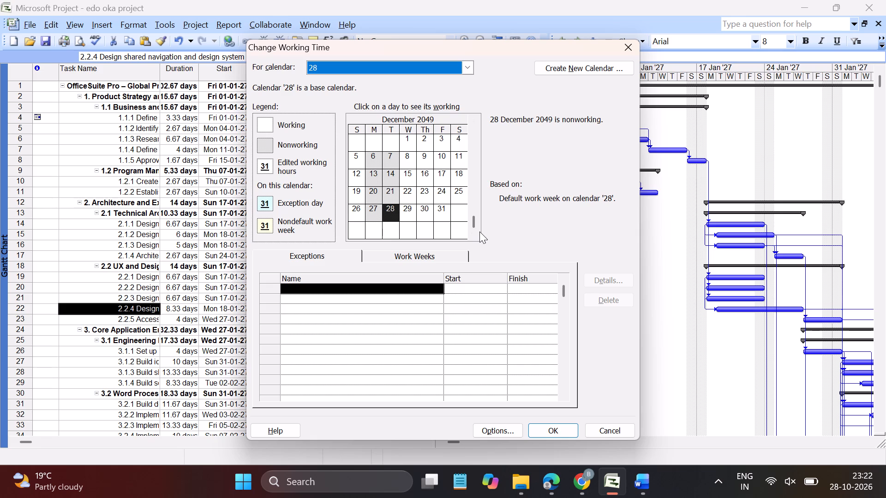
{"action": "left_click", "coordinate": [552, 427]}
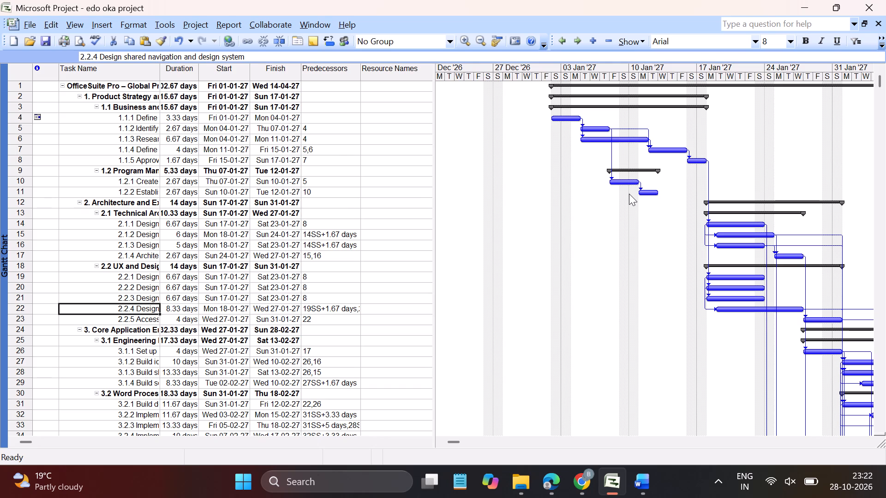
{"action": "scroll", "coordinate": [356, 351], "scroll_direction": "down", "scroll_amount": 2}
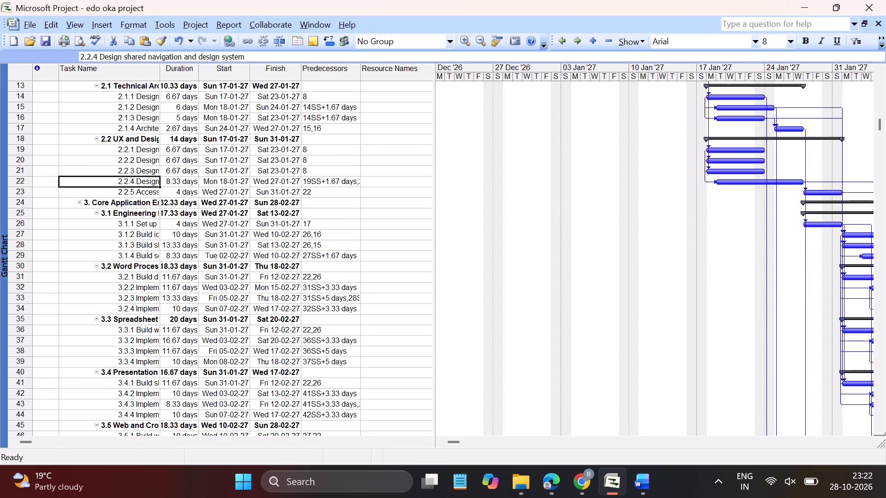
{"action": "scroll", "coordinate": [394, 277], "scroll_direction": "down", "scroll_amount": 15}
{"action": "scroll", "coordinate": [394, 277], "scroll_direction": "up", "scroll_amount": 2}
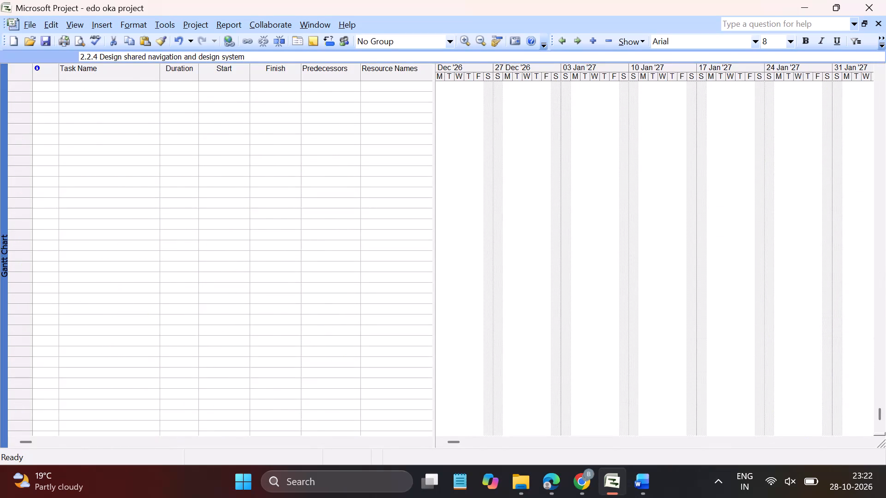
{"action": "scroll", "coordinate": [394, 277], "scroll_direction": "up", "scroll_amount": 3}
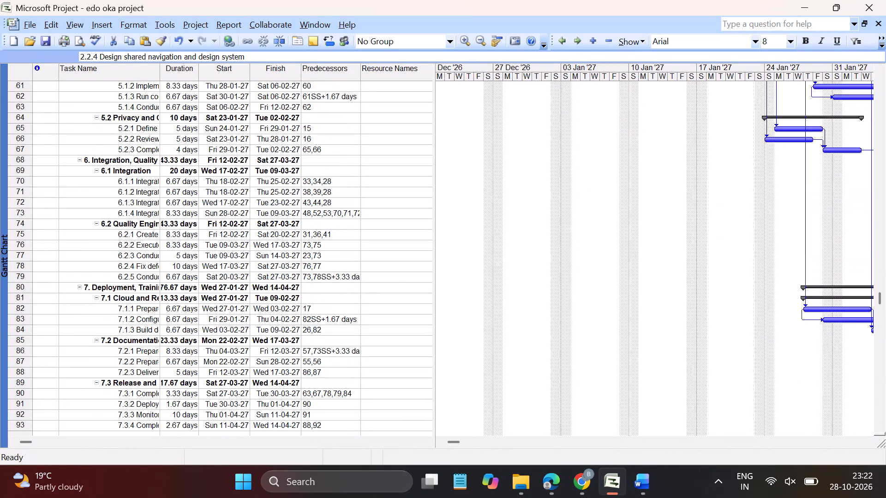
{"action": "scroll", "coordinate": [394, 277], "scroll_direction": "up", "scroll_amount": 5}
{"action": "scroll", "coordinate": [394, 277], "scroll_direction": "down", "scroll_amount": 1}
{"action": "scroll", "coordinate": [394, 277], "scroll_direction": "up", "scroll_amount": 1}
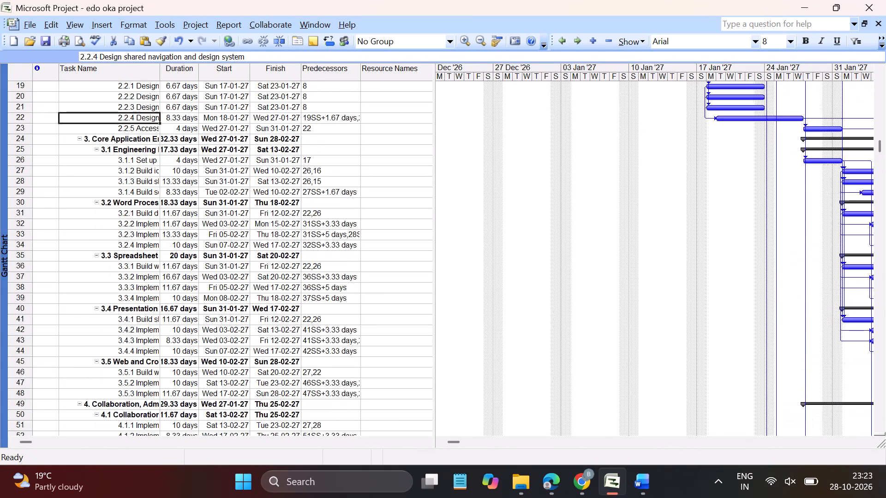
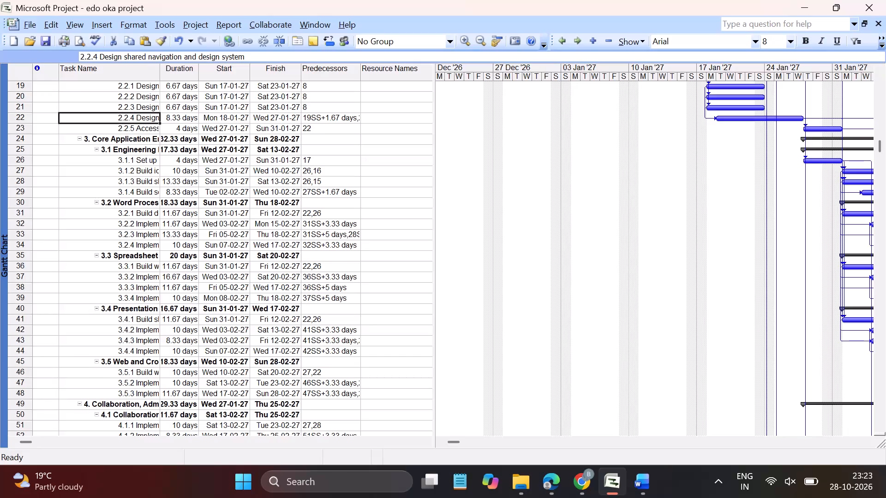
Set Monday and Tuesday to nonworking time in the default work week of the Standard calendar.
{"action": "left_click", "coordinate": [169, 27]}
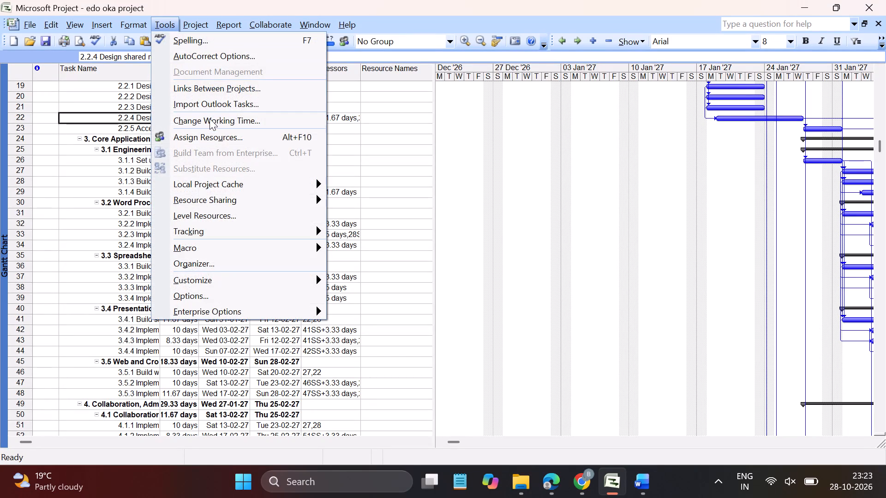
{"action": "left_click", "coordinate": [210, 119]}
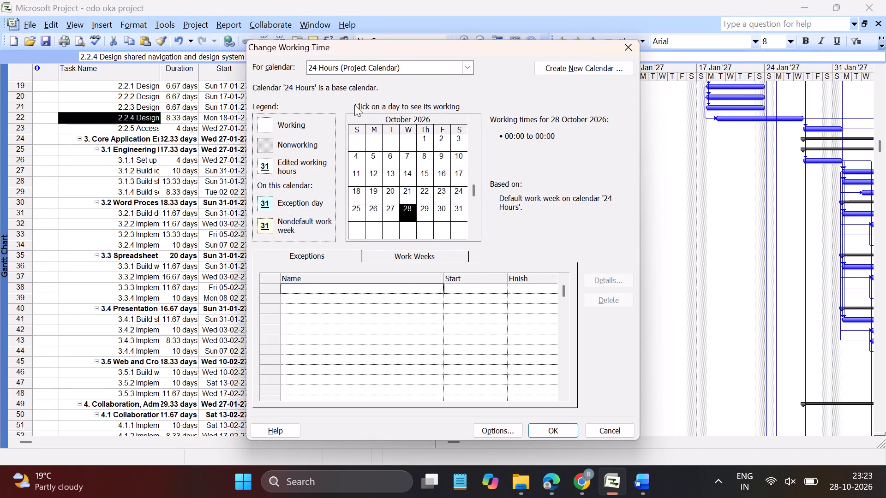
{"action": "left_click", "coordinate": [382, 62]}
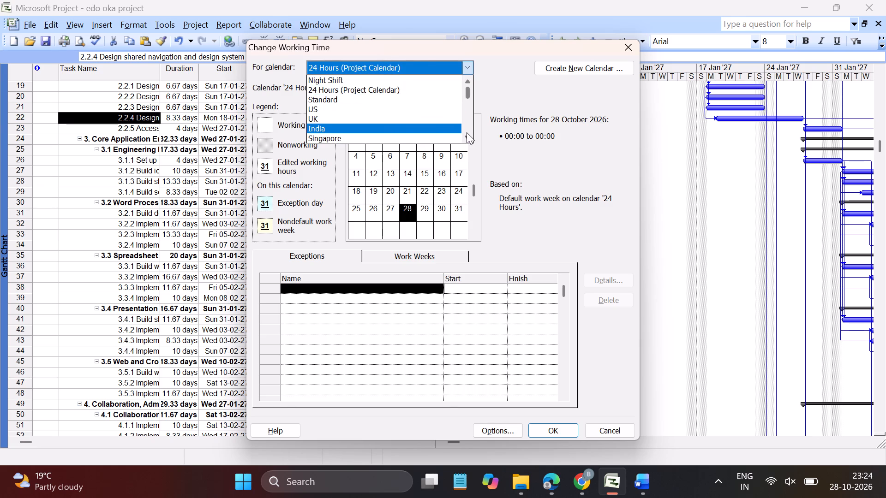
{"action": "left_click", "coordinate": [467, 135]}
{"action": "left_click", "coordinate": [467, 135]}
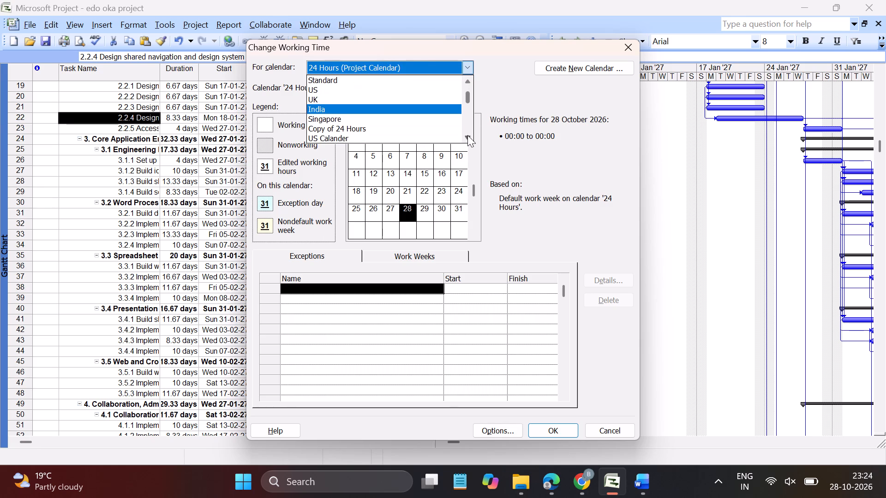
{"action": "double_click", "coordinate": [472, 86]}
{"action": "left_click", "coordinate": [382, 103]}
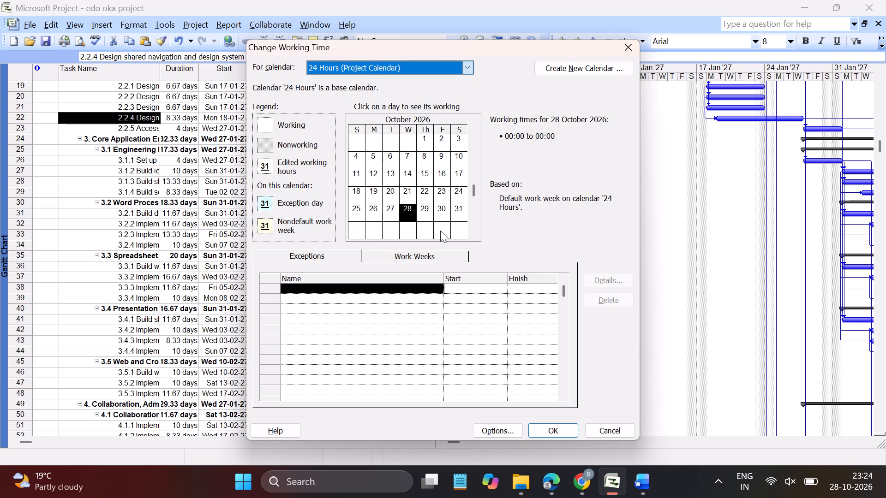
{"action": "left_click", "coordinate": [409, 260]}
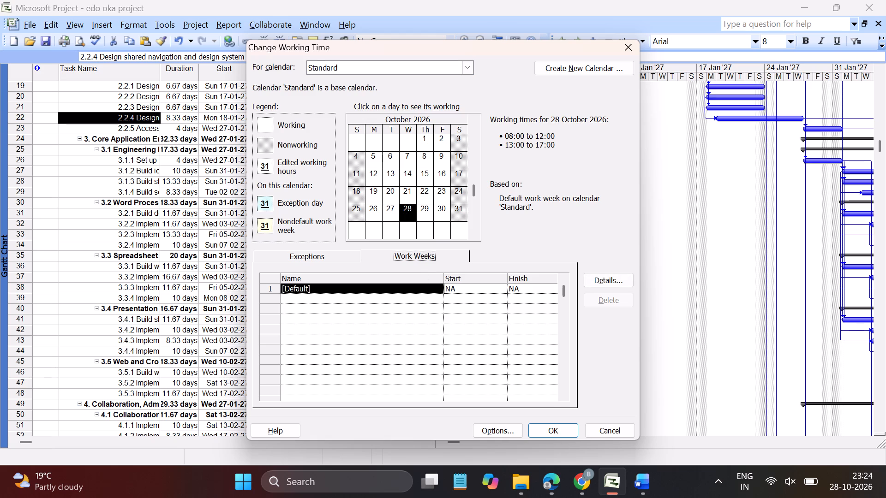
{"action": "left_click", "coordinate": [598, 281]}
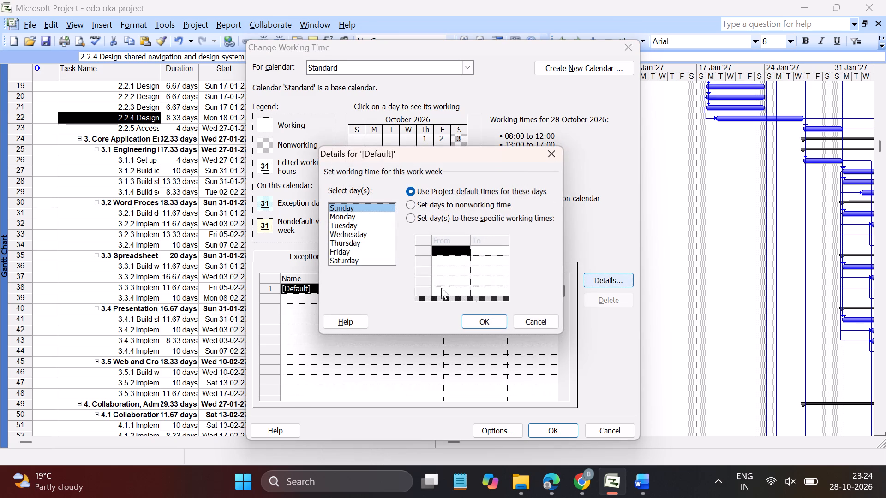
{"action": "left_click", "coordinate": [364, 217]}
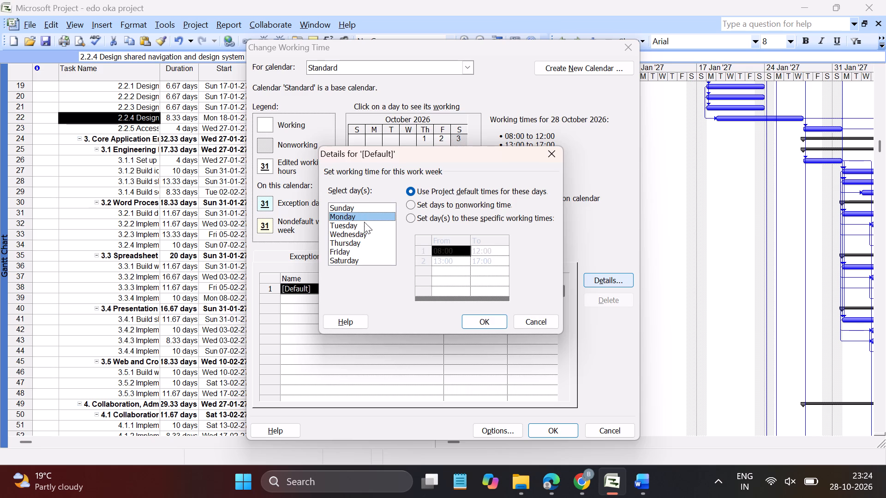
{"action": "left_click", "coordinate": [362, 227], "text": "shift"}
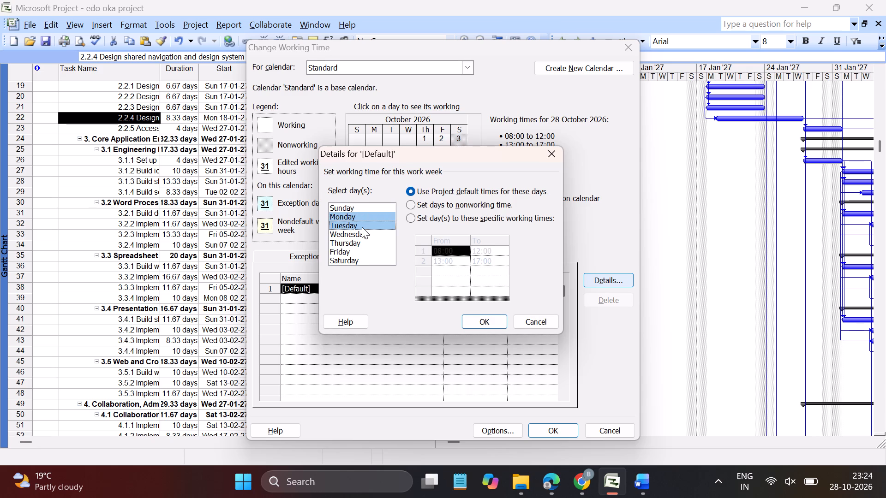
{"action": "left_click", "coordinate": [416, 205]}
{"action": "left_click", "coordinate": [478, 318]}
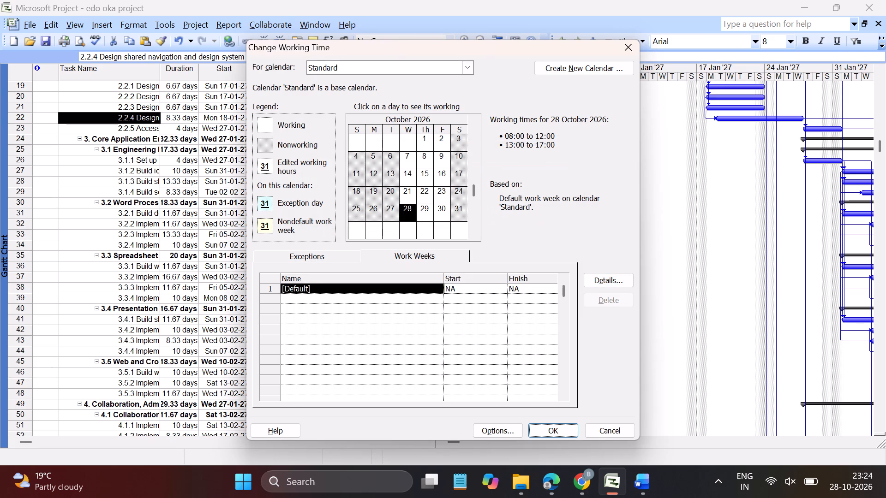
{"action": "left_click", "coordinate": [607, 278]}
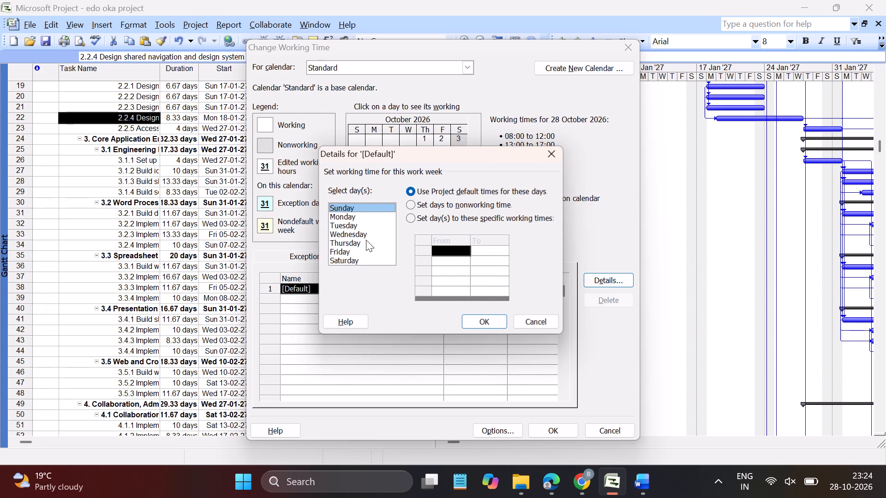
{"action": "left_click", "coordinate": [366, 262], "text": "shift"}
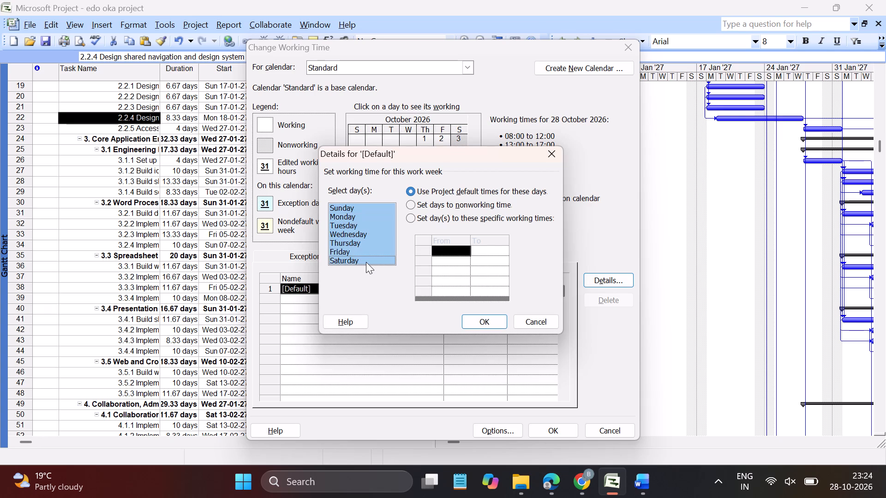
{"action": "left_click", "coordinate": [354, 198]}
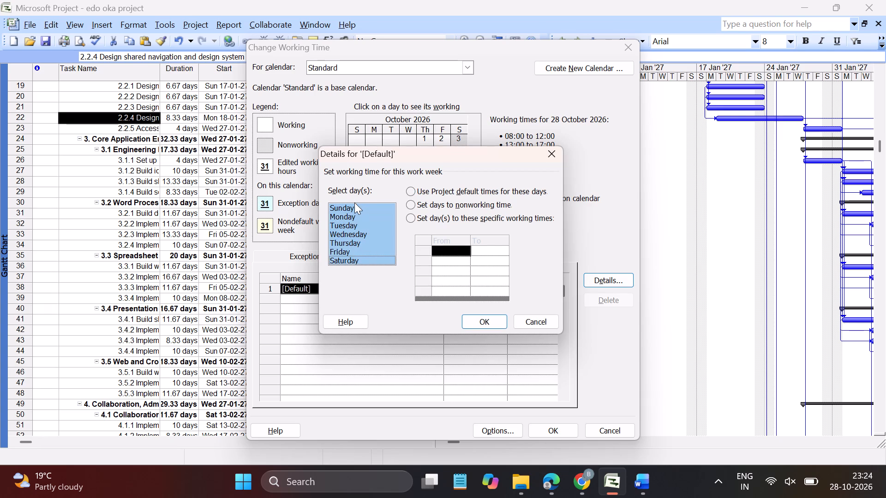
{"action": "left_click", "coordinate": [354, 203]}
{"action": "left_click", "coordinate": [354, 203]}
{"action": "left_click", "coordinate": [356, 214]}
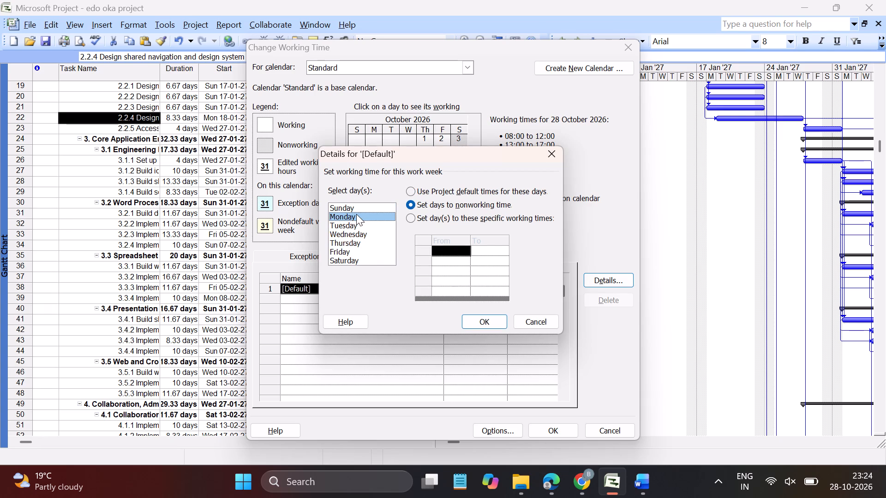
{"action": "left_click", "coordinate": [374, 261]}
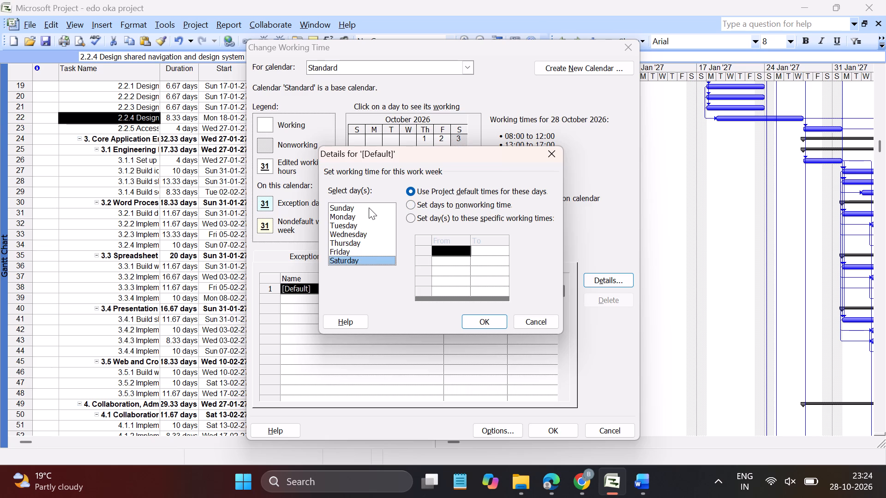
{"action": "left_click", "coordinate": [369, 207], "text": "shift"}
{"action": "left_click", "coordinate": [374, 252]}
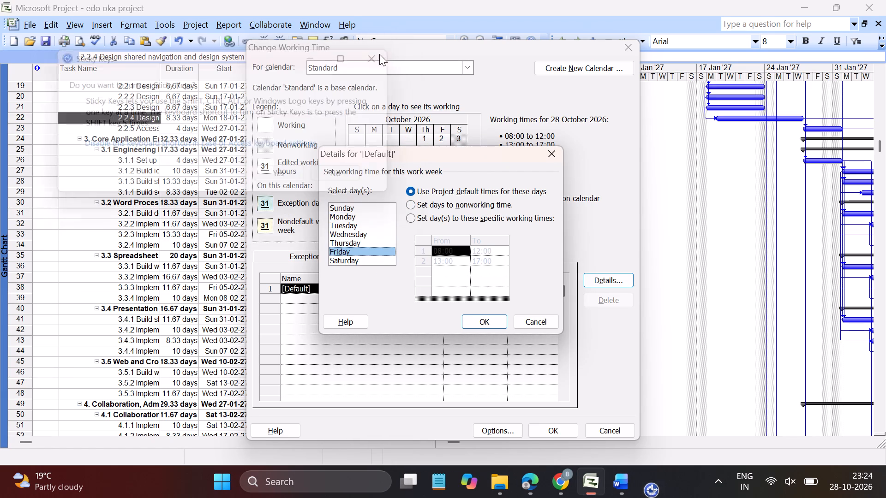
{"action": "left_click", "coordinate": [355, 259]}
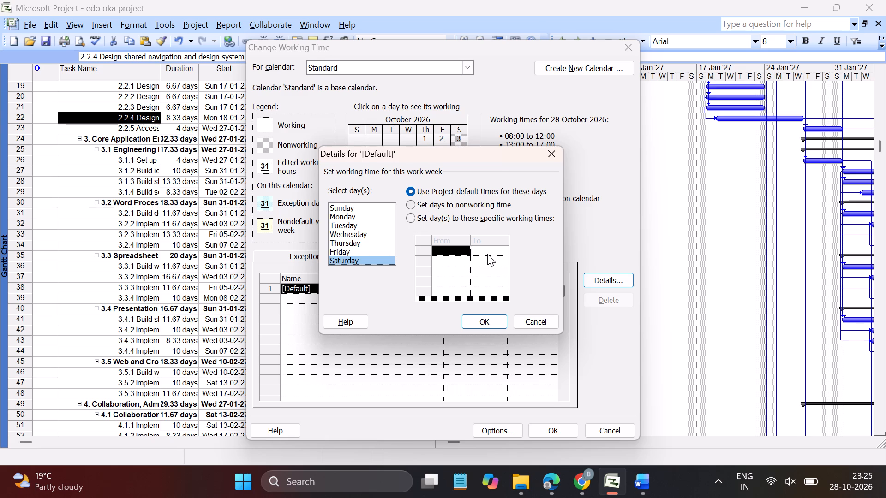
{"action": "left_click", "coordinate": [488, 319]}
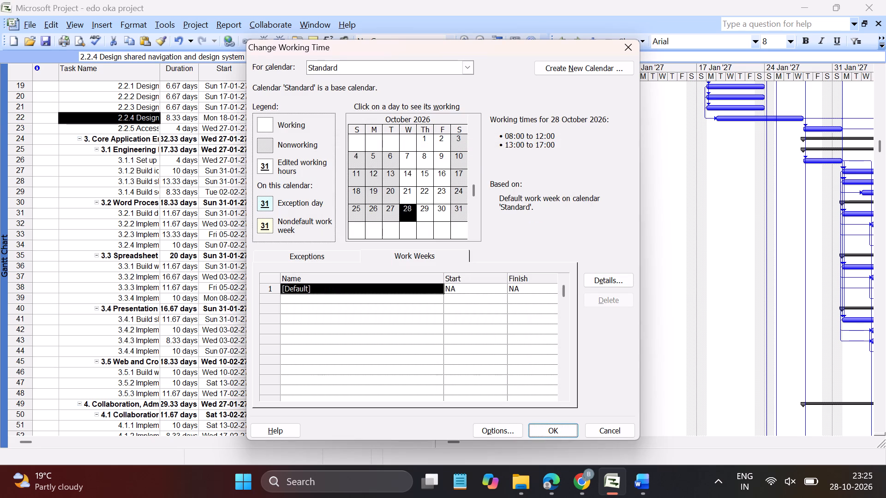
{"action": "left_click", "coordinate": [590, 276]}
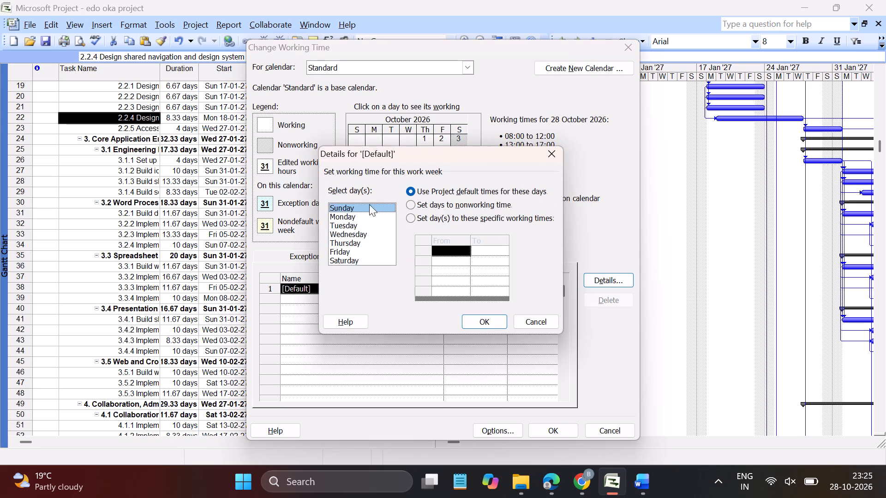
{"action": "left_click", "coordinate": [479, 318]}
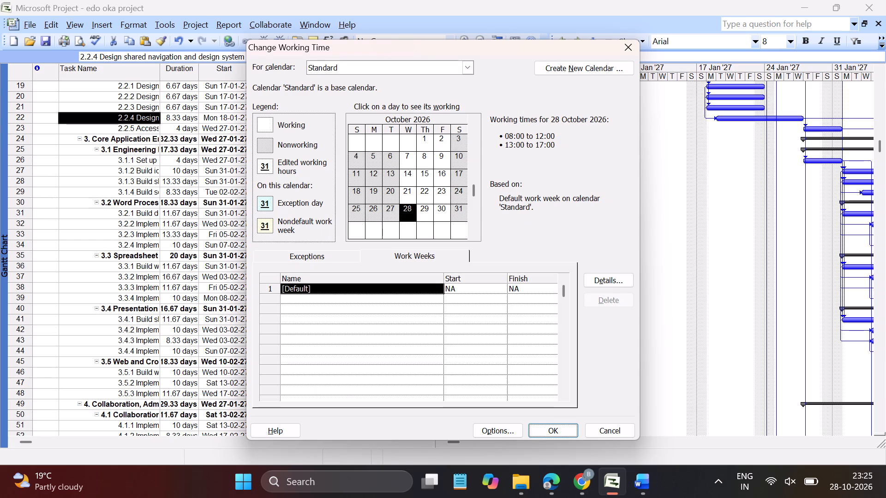
Set Sunday and Saturday in the Standard calendar's default work week to work 09:00–10:00 and 12:00–13:00, and save the working time changes.
{"action": "left_click", "coordinate": [598, 276]}
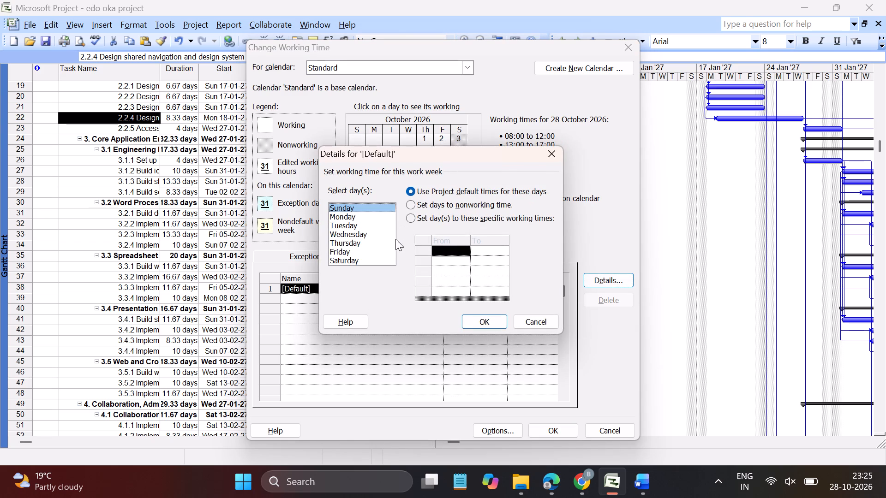
{"action": "left_click", "coordinate": [364, 260], "text": "ctrl"}
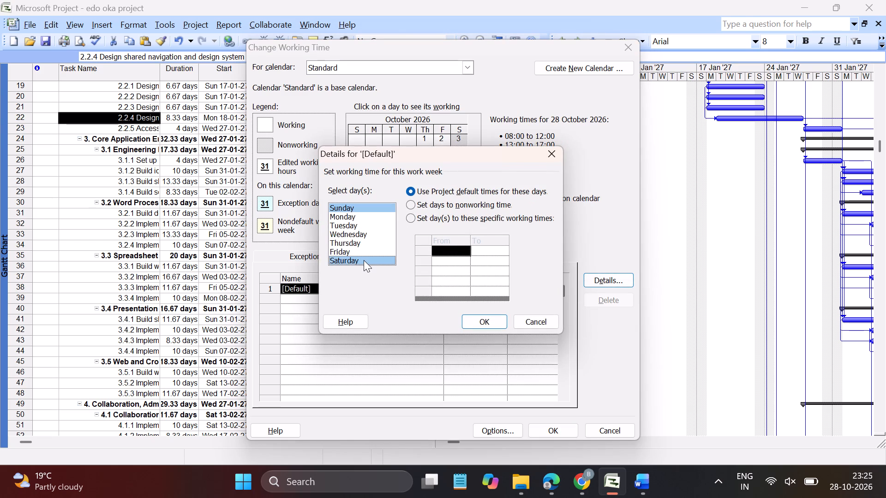
{"action": "left_click", "coordinate": [408, 216]}
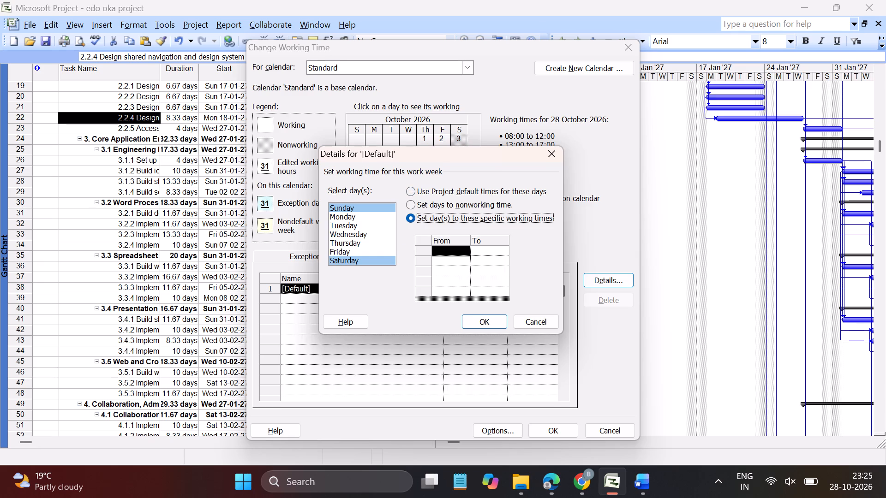
{"action": "left_click", "coordinate": [447, 255]}
{"action": "key", "text": "9"}
{"action": "left_click", "coordinate": [483, 252]}
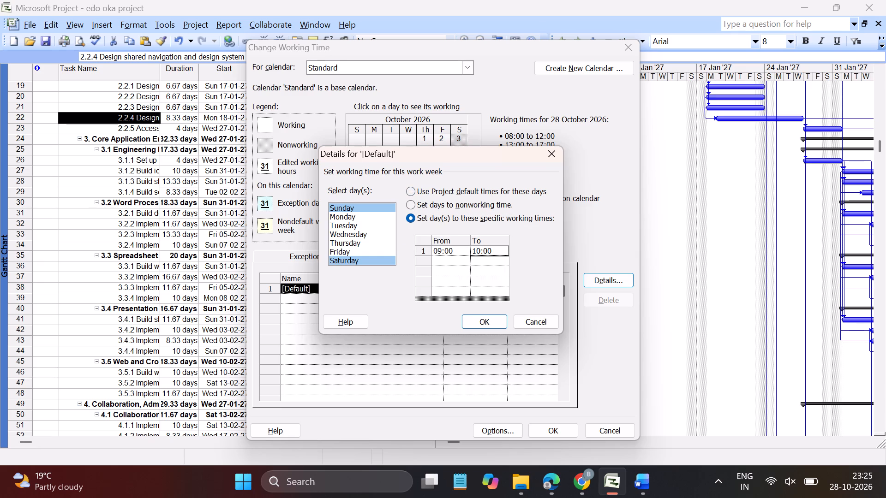
{"action": "left_click", "coordinate": [442, 261]}
{"action": "type", "text": "12"}
{"action": "left_click", "coordinate": [491, 265]}
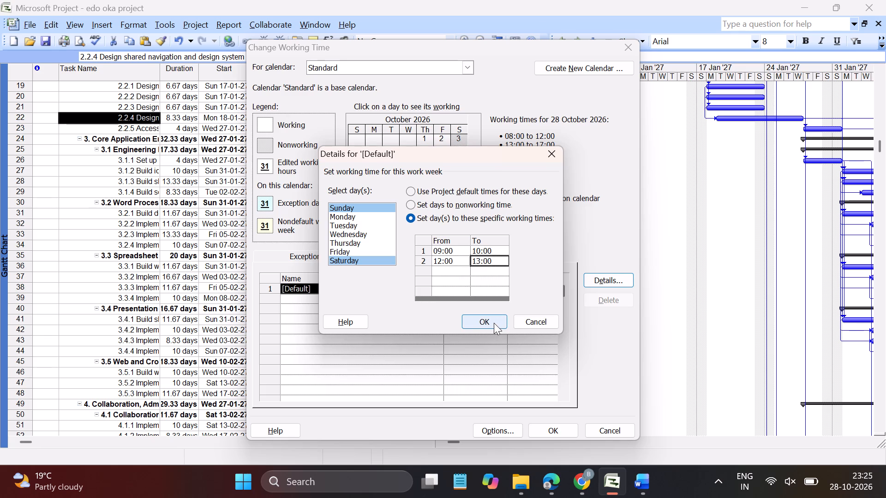
{"action": "left_click", "coordinate": [494, 323]}
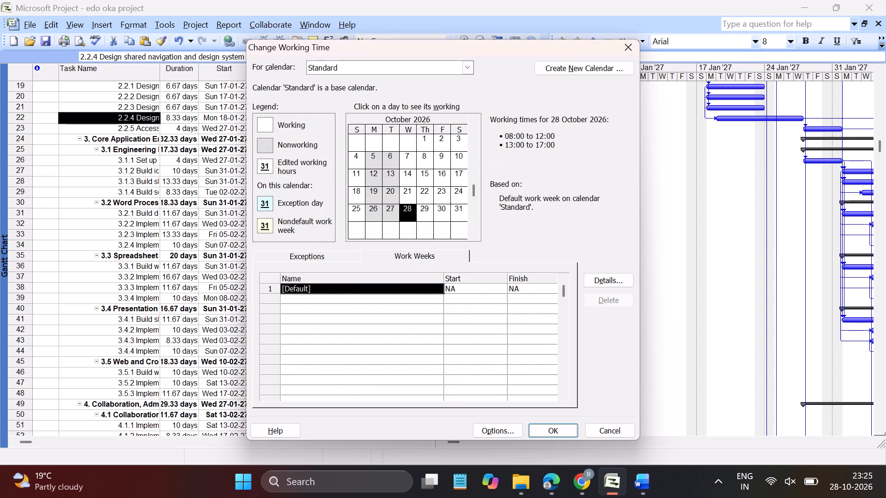
{"action": "left_click", "coordinate": [546, 435]}
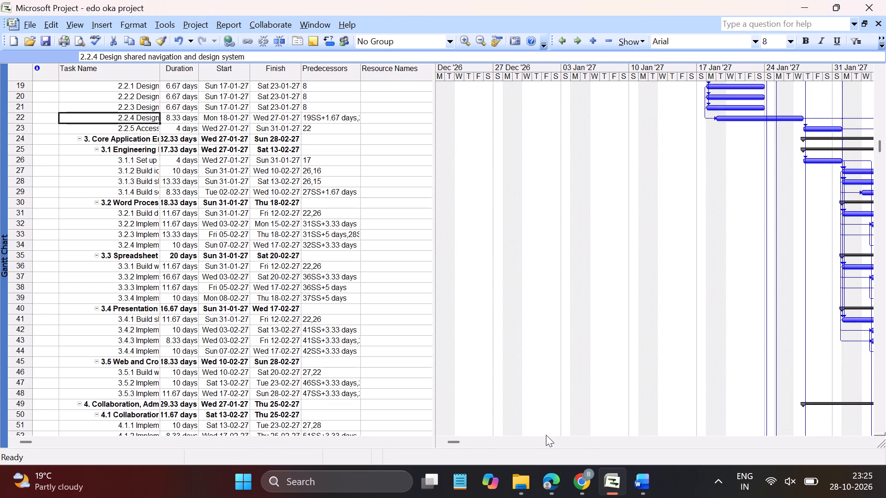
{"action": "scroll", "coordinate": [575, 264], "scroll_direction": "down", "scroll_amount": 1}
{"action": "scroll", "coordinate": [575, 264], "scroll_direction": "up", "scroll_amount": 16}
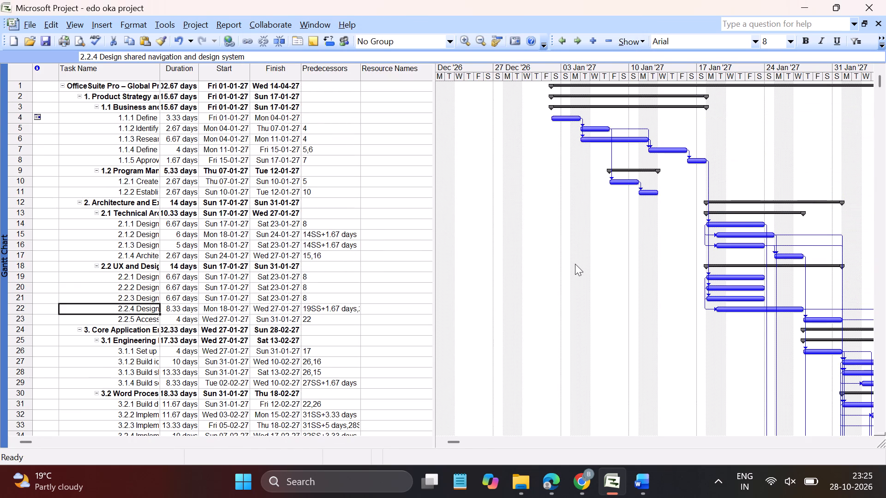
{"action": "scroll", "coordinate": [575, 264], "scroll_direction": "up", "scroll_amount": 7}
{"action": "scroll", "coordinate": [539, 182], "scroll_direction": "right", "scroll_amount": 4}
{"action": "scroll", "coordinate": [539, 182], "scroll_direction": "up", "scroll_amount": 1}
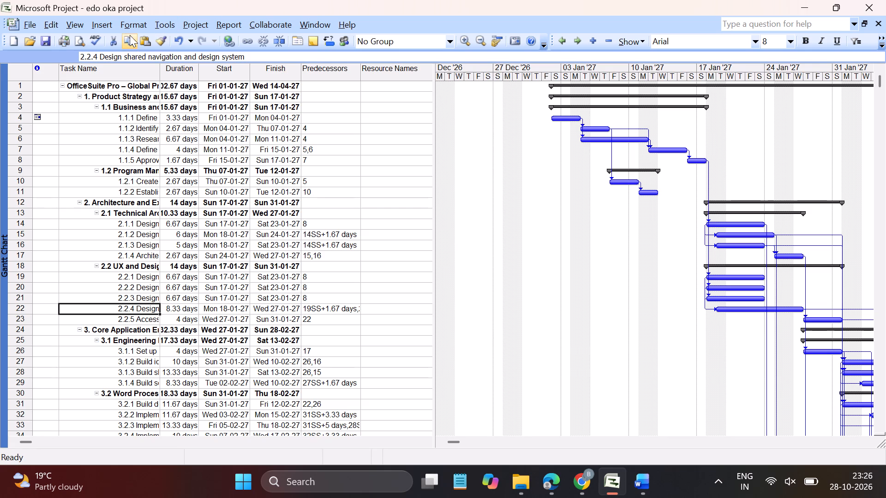
Switch to the Resource Sheet view to review the resources and their base calendars.
{"action": "left_click", "coordinate": [82, 26]}
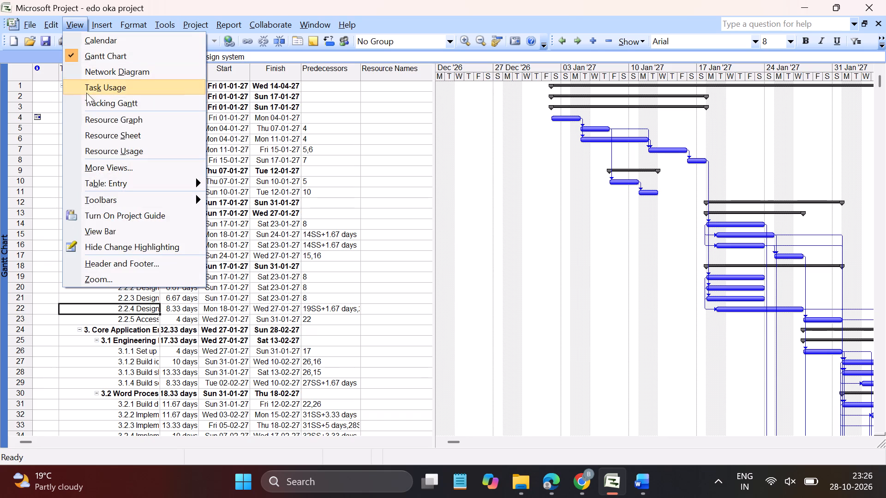
{"action": "left_click", "coordinate": [108, 131]}
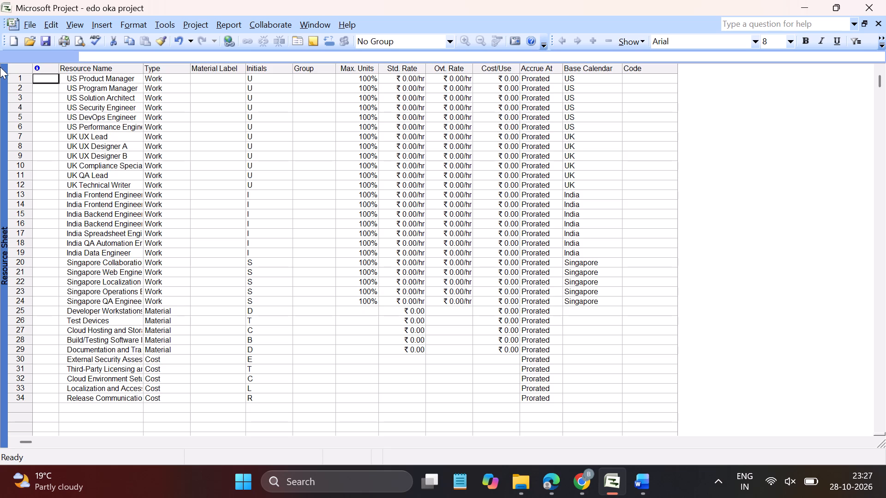
Switch to the Gantt Chart view.
{"action": "left_click", "coordinate": [45, 28]}
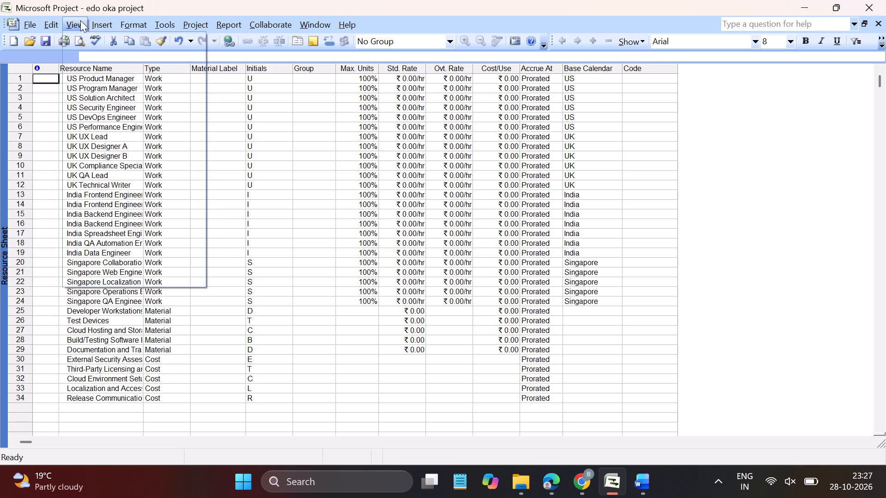
{"action": "left_click", "coordinate": [110, 55]}
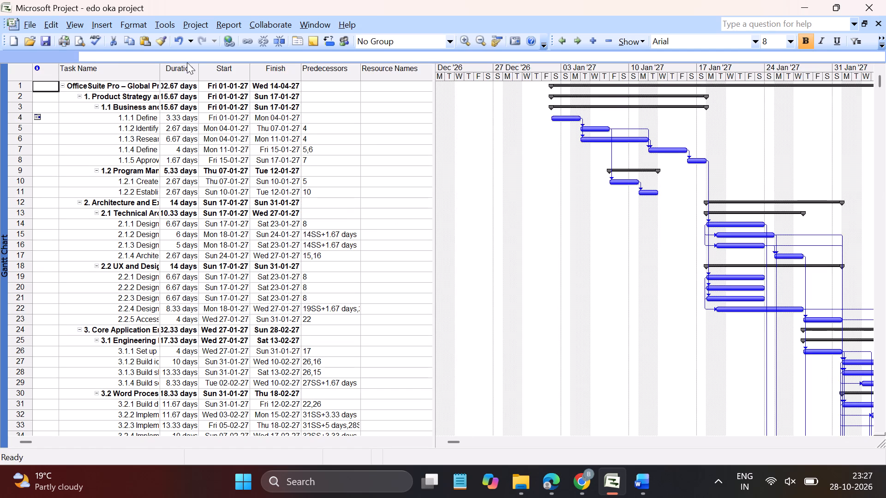
Display calendar 28 in the working time settings, accept, and inspect the nonworking day shading in the Gantt chart.
{"action": "left_click", "coordinate": [161, 21]}
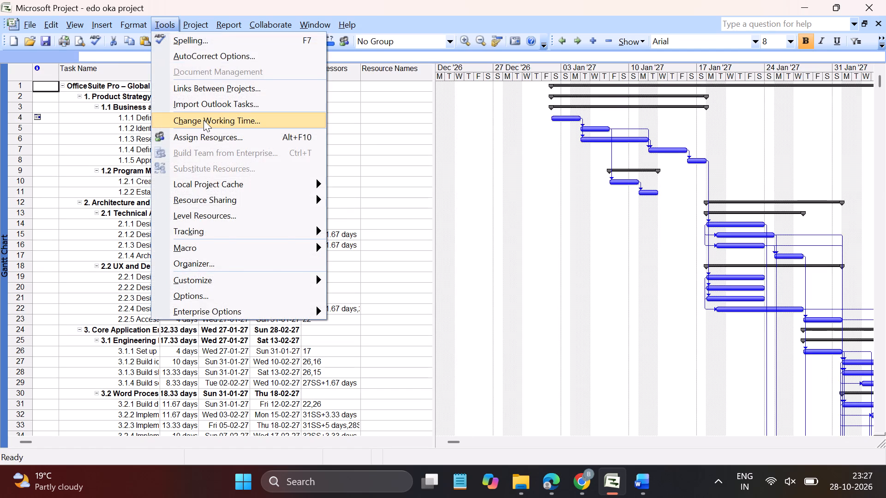
{"action": "left_click", "coordinate": [204, 120]}
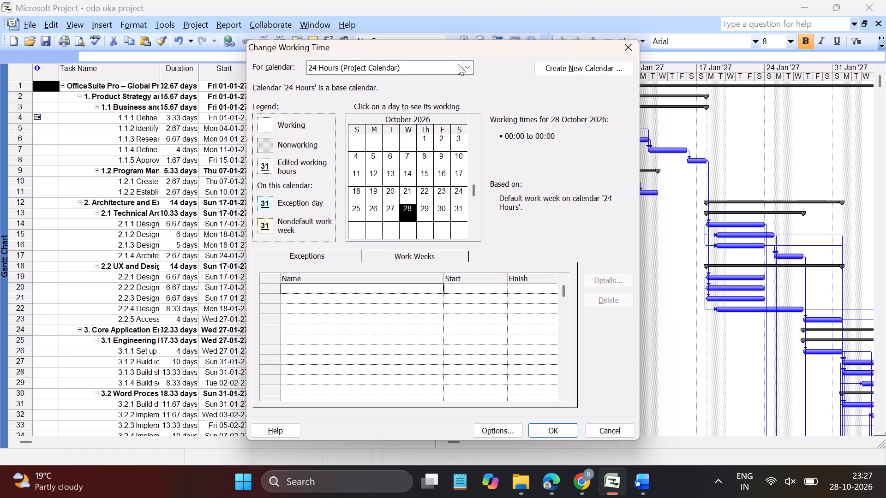
{"action": "left_click", "coordinate": [452, 65]}
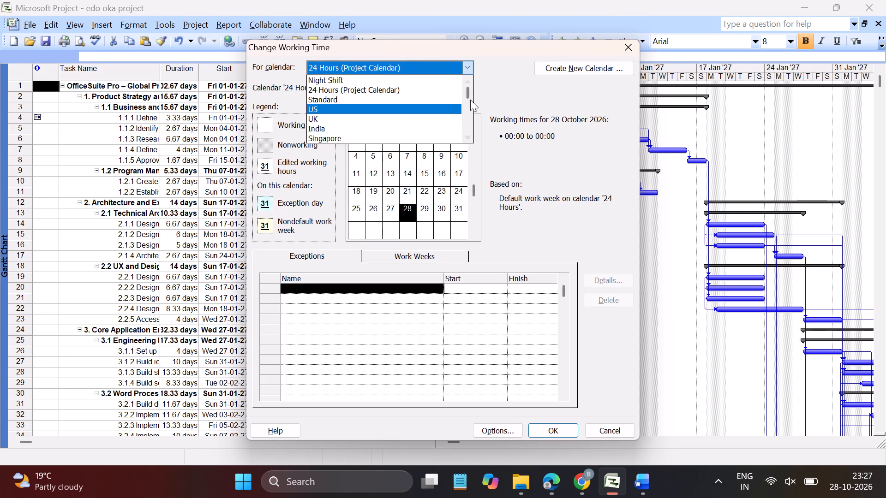
{"action": "triple_click", "coordinate": [468, 133]}
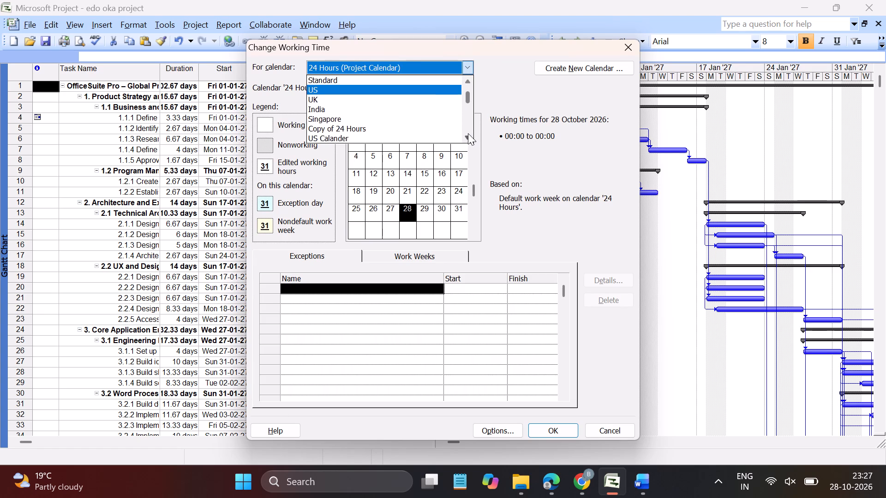
{"action": "left_click", "coordinate": [468, 133]}
{"action": "triple_click", "coordinate": [468, 133]}
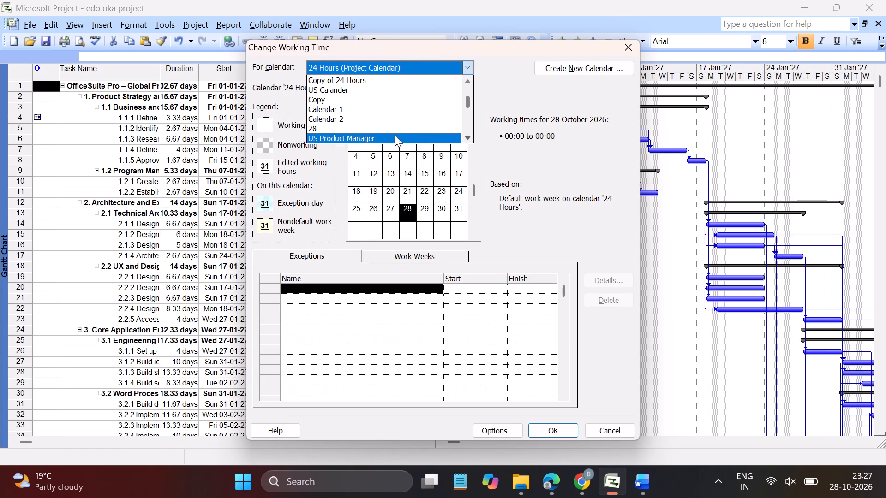
{"action": "left_click", "coordinate": [367, 126]}
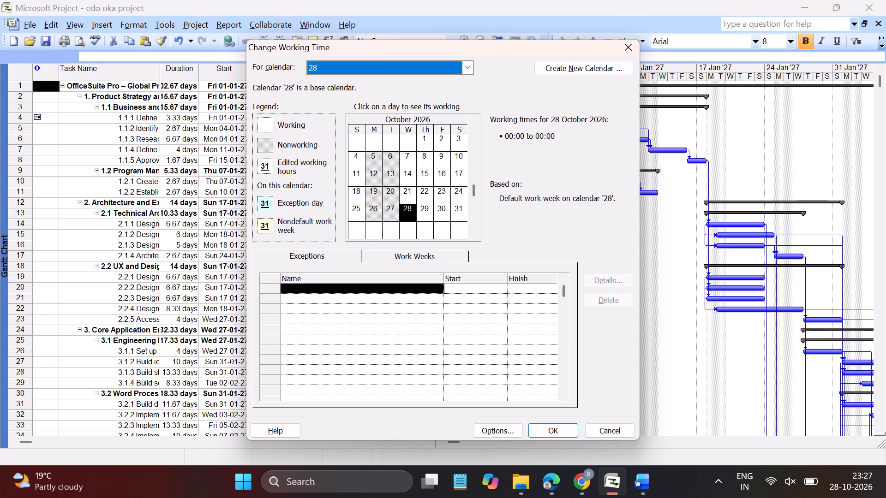
{"action": "left_click", "coordinate": [555, 429]}
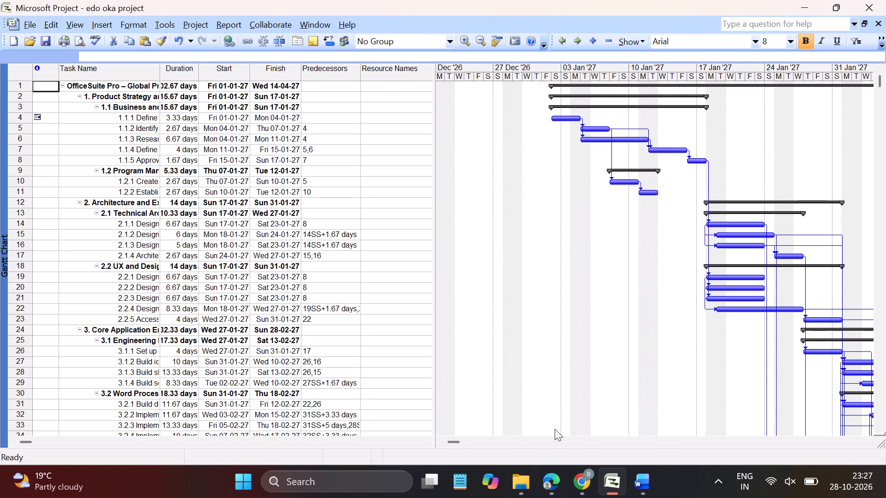
{"action": "scroll", "coordinate": [546, 186], "scroll_direction": "up", "scroll_amount": 2}
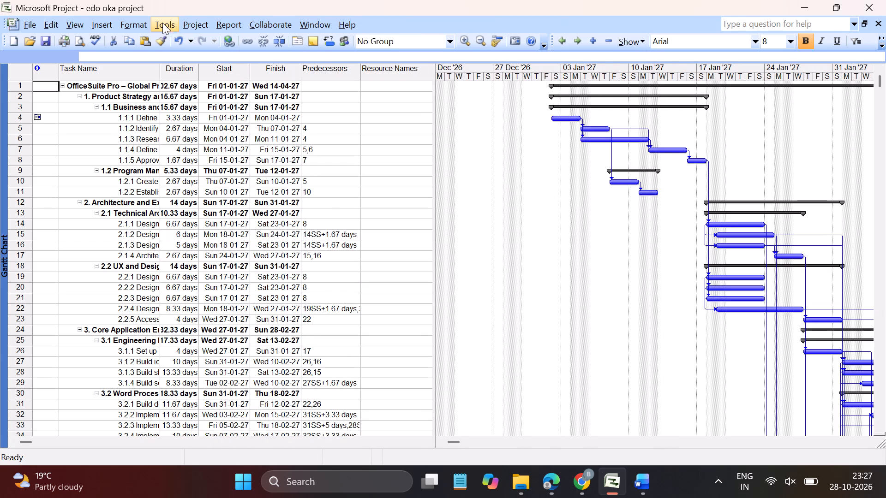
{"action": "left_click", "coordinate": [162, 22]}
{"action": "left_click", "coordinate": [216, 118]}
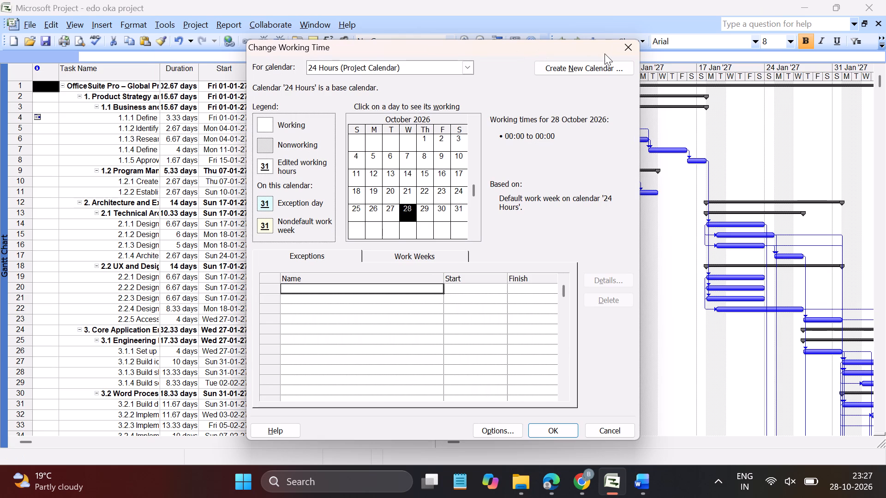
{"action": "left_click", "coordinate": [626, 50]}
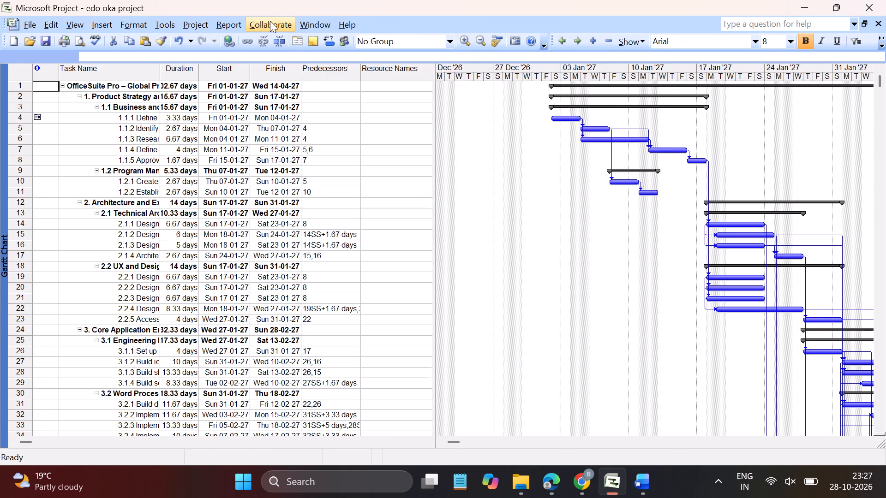
Check the calendar assigned in the project information and the other calendars available for it.
{"action": "left_click", "coordinate": [204, 31]}
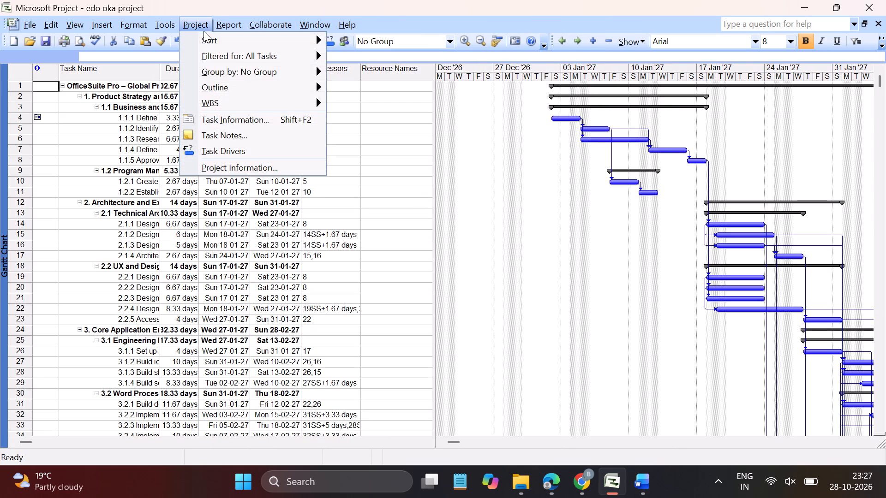
{"action": "left_click", "coordinate": [251, 161]}
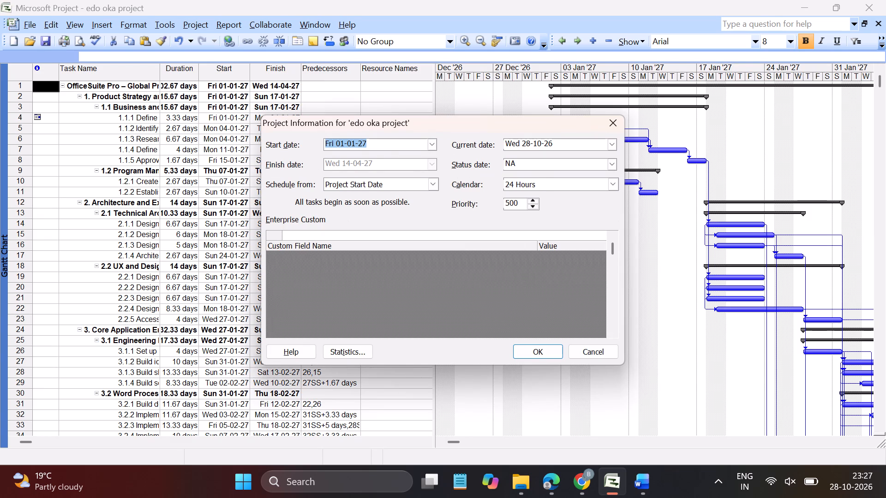
{"action": "left_click", "coordinate": [535, 185]}
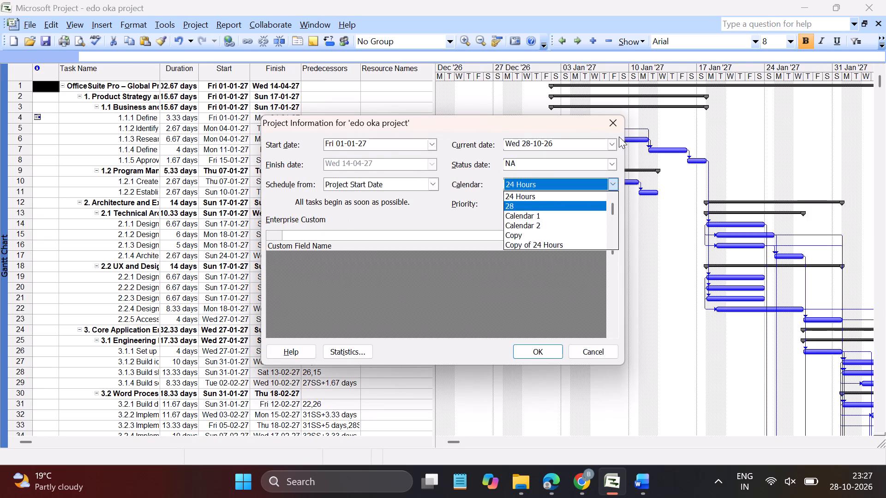
{"action": "left_click", "coordinate": [612, 125]}
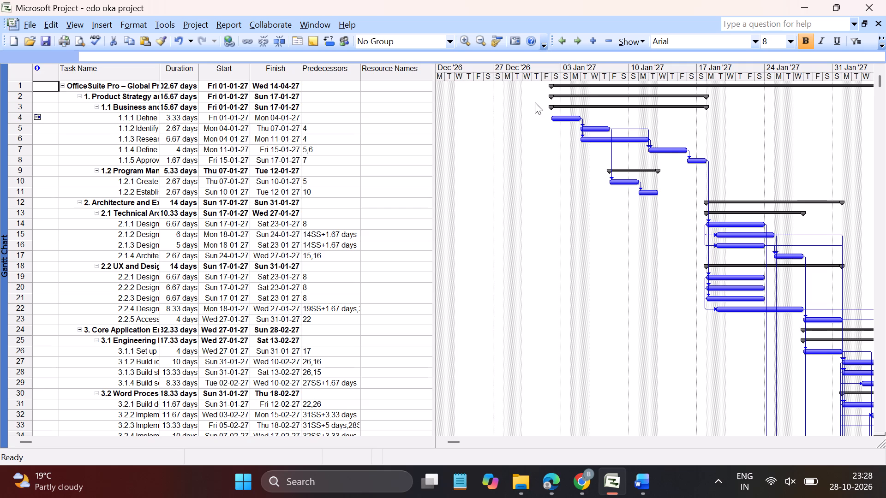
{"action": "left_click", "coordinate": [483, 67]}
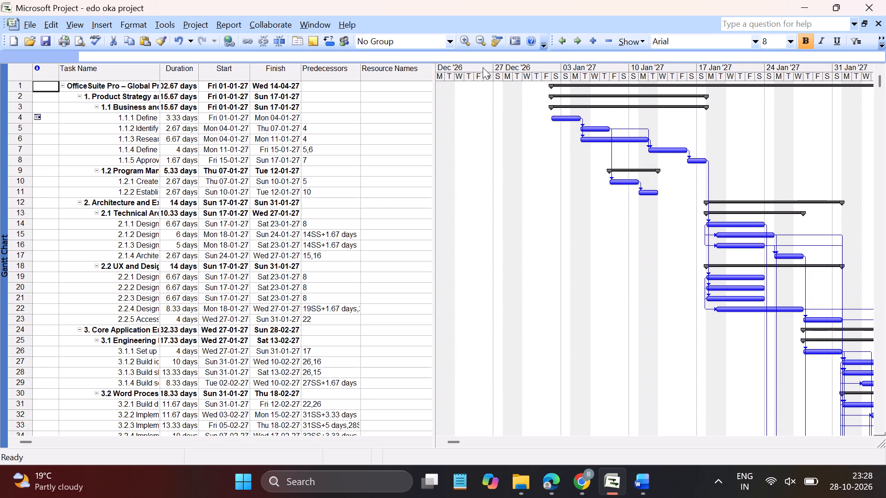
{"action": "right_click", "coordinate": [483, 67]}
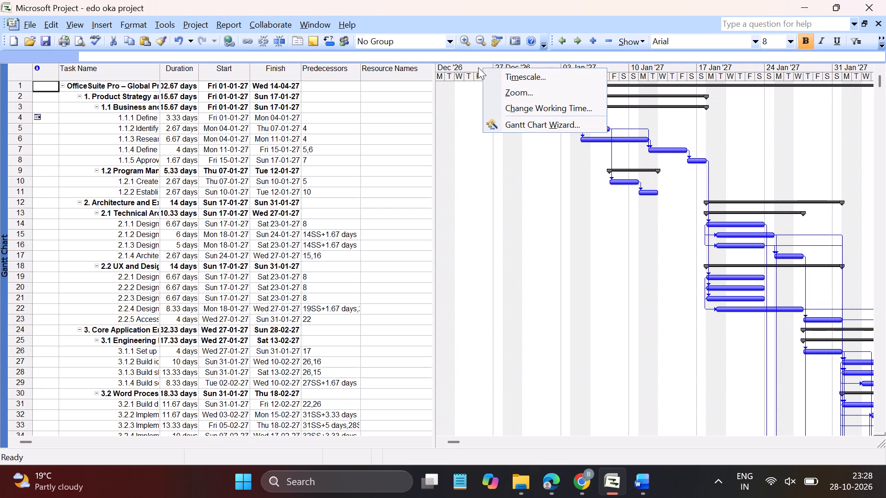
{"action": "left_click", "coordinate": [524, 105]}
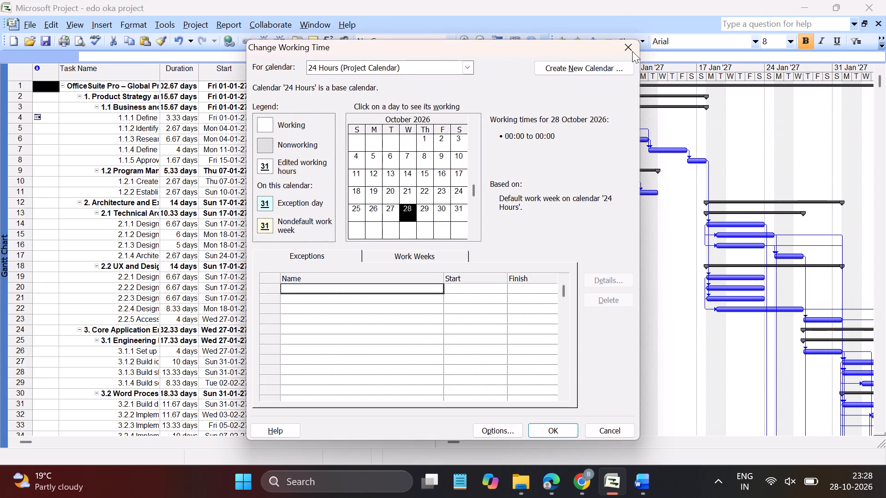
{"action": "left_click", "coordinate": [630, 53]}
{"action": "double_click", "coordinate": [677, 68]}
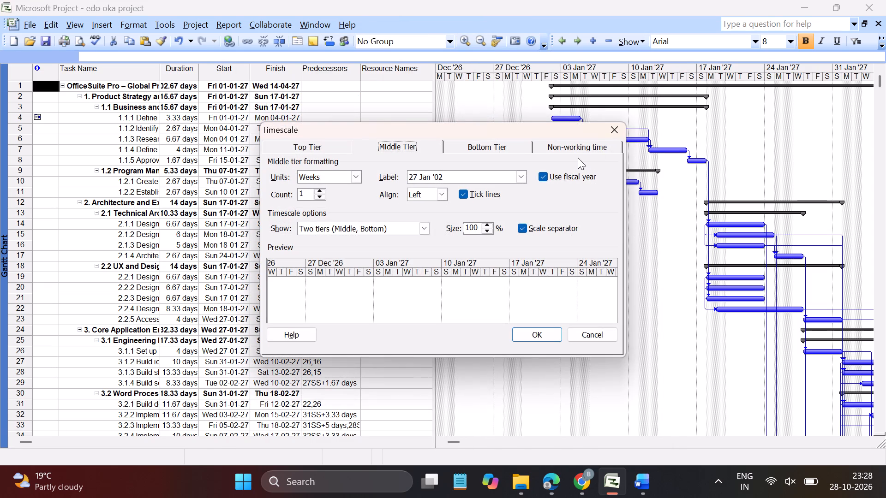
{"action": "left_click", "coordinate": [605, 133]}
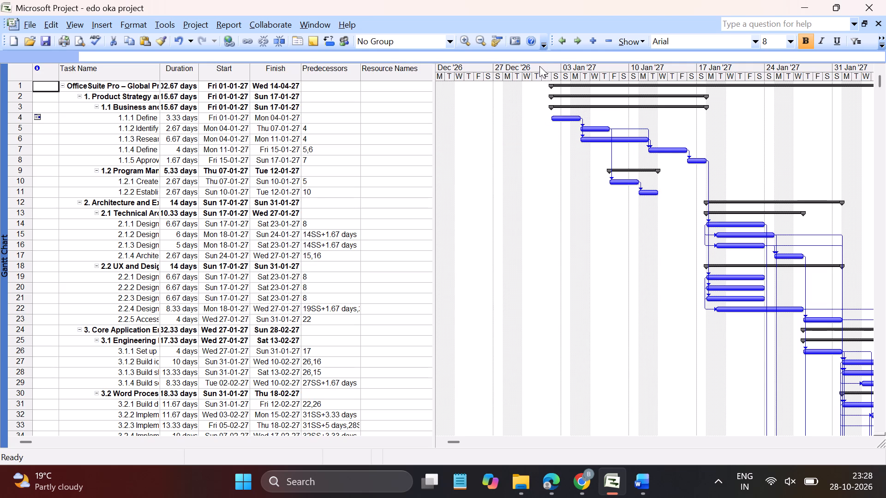
Set the Gantt chart timescale's nonworking time shading to follow calendar 28.
{"action": "double_click", "coordinate": [539, 66]}
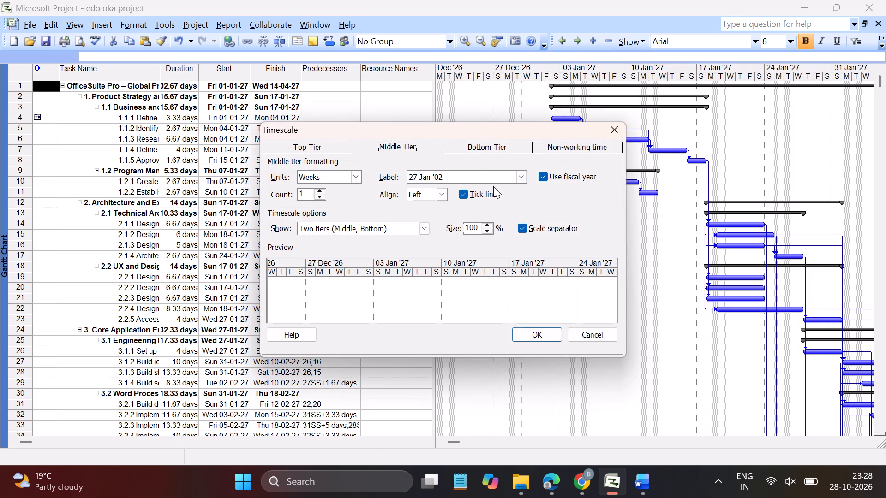
{"action": "left_click", "coordinate": [574, 145]}
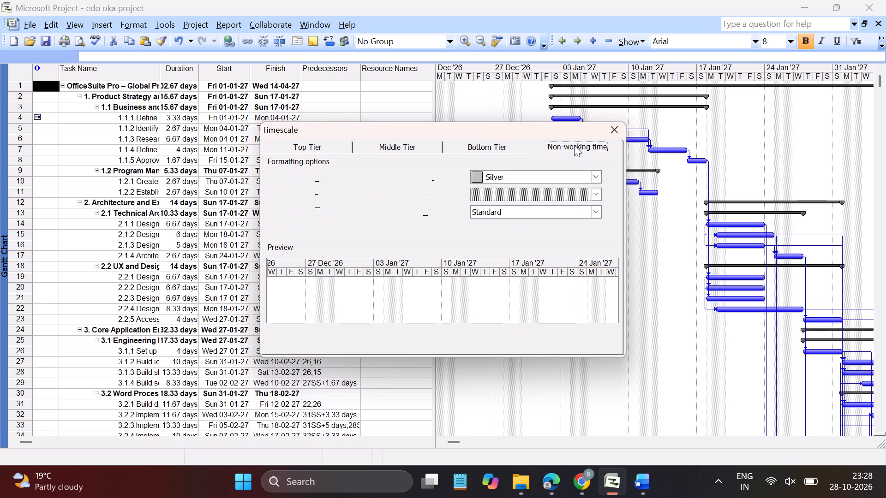
{"action": "left_click", "coordinate": [511, 208]}
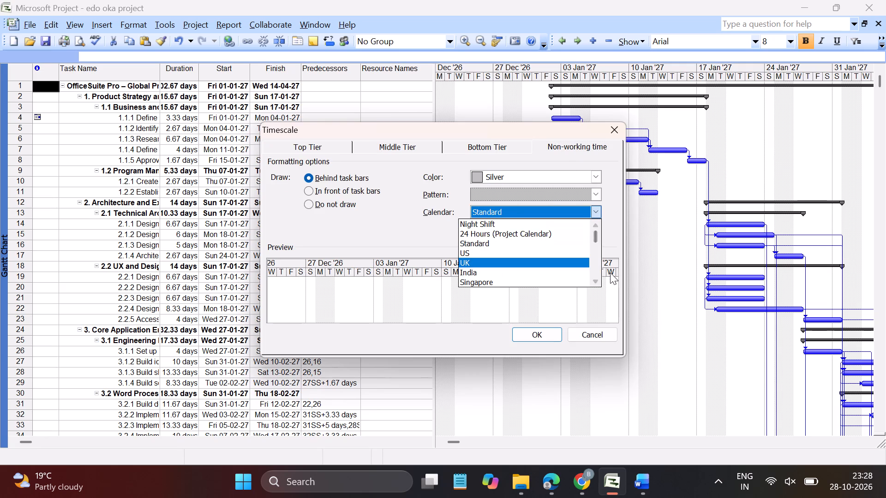
{"action": "triple_click", "coordinate": [595, 279]}
{"action": "left_click", "coordinate": [595, 279]}
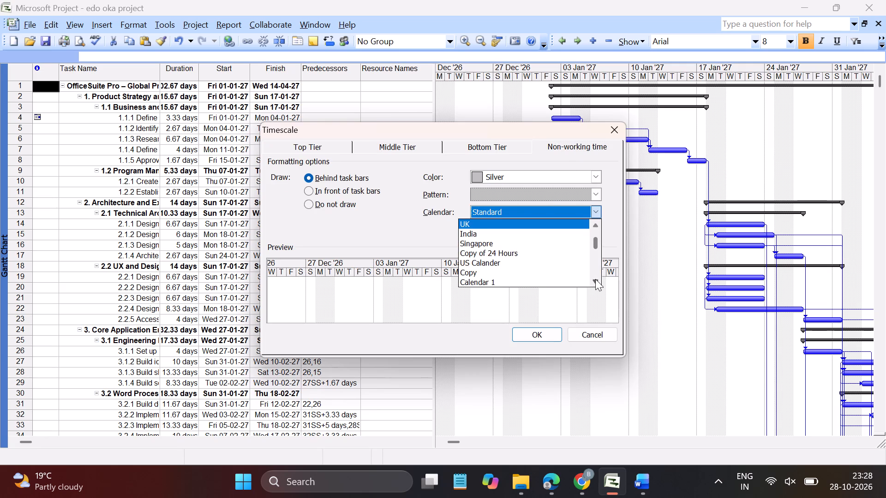
{"action": "left_click", "coordinate": [595, 279]}
{"action": "left_click", "coordinate": [595, 279]}
{"action": "left_click", "coordinate": [595, 279]}
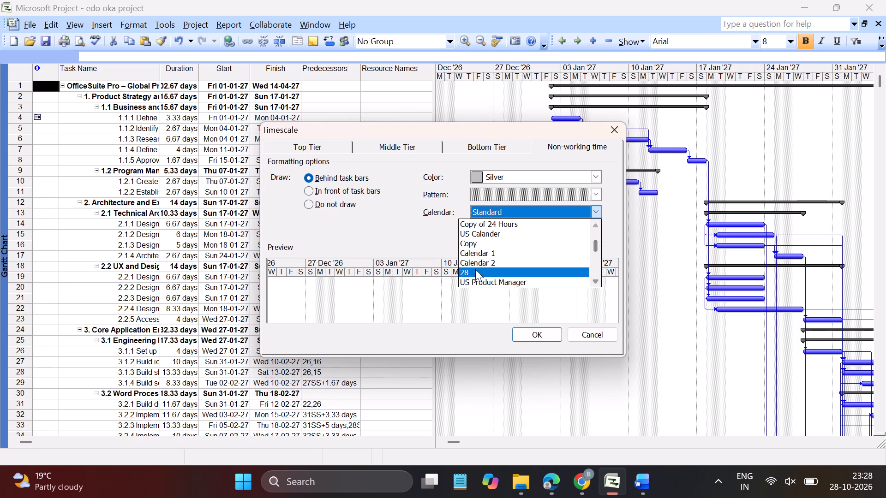
{"action": "left_click", "coordinate": [475, 269]}
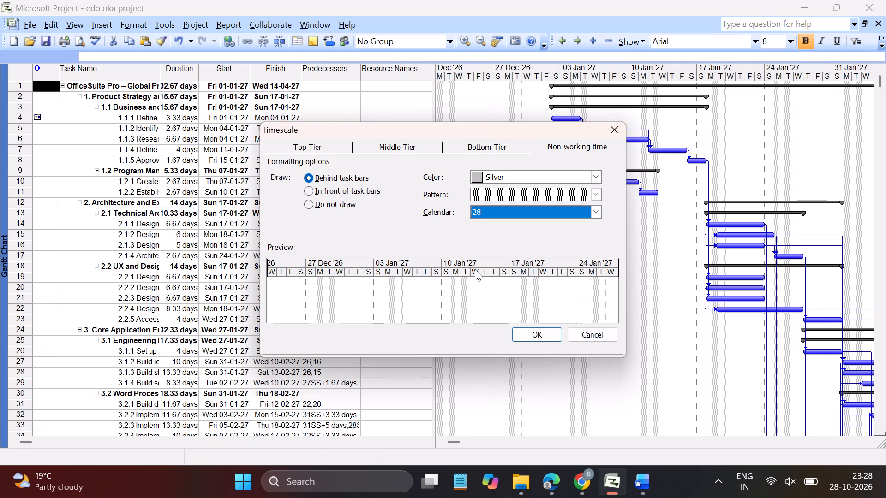
{"action": "left_click", "coordinate": [543, 333]}
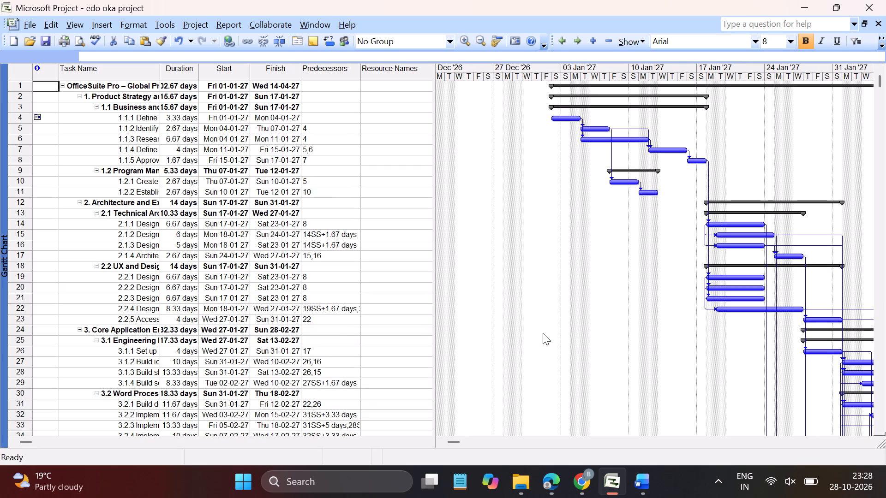
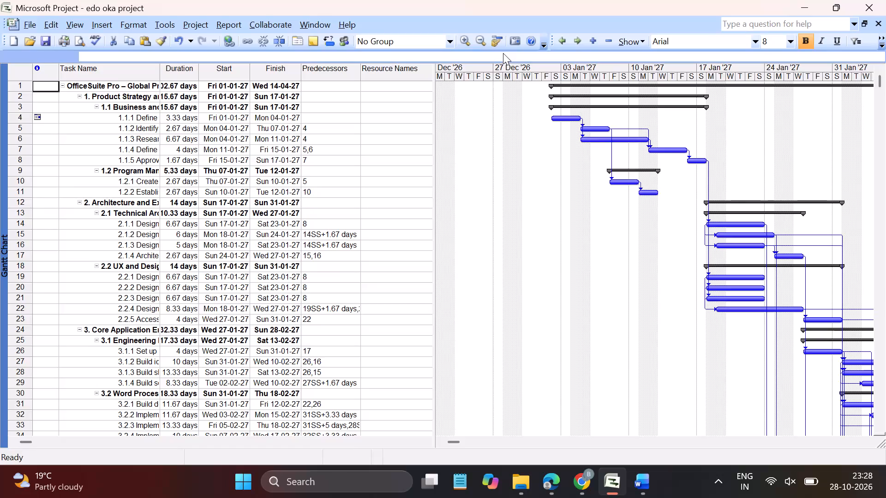
Set the Gantt chart's nonworking time shading colour to red in the timescale settings.
{"action": "double_click", "coordinate": [554, 65]}
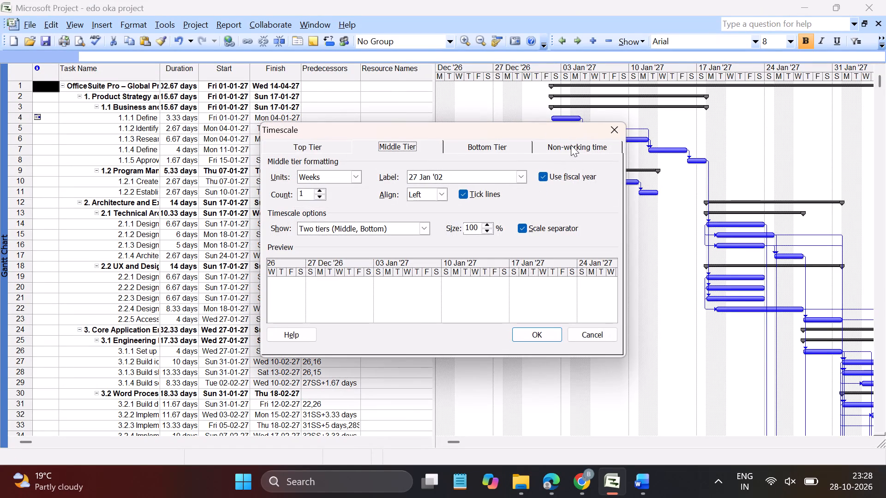
{"action": "left_click", "coordinate": [571, 145]}
{"action": "left_click", "coordinate": [596, 196]}
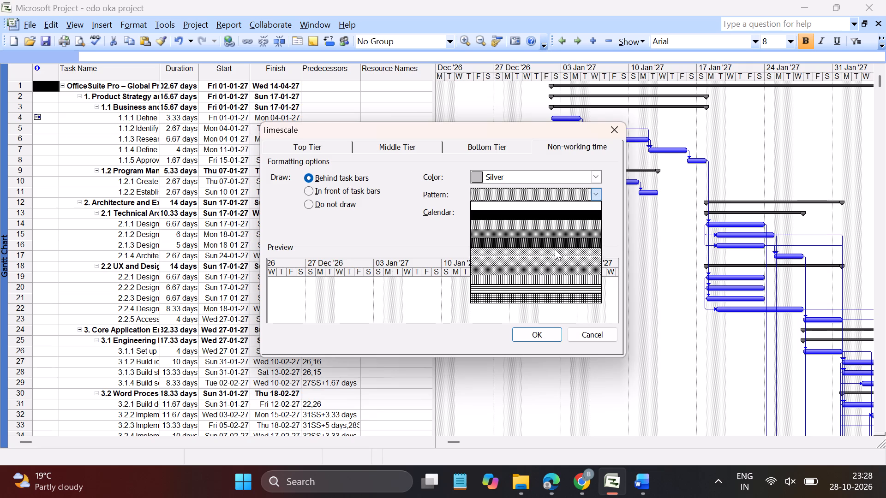
{"action": "left_click", "coordinate": [609, 202]}
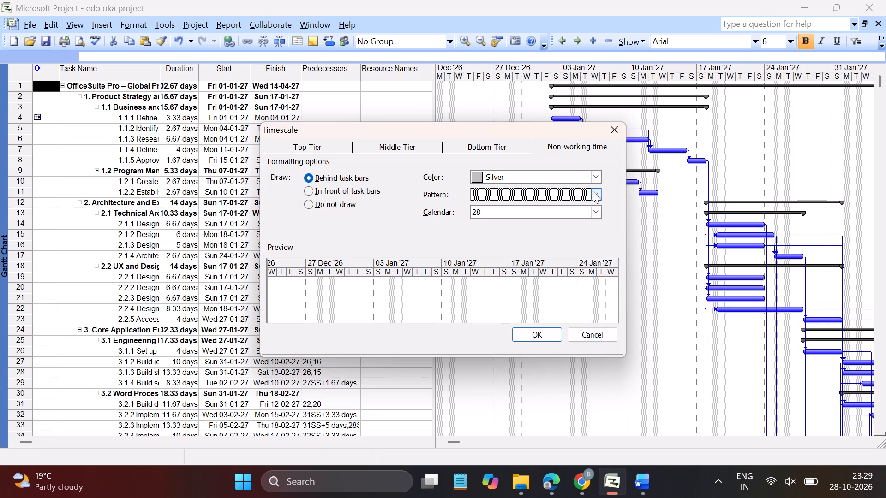
{"action": "left_click", "coordinate": [595, 176]}
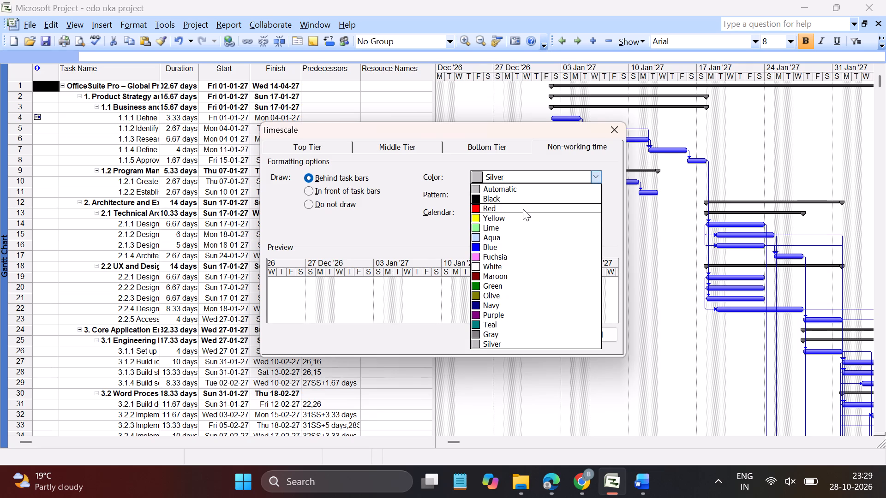
{"action": "left_click", "coordinate": [523, 209]}
{"action": "left_click", "coordinate": [546, 335]}
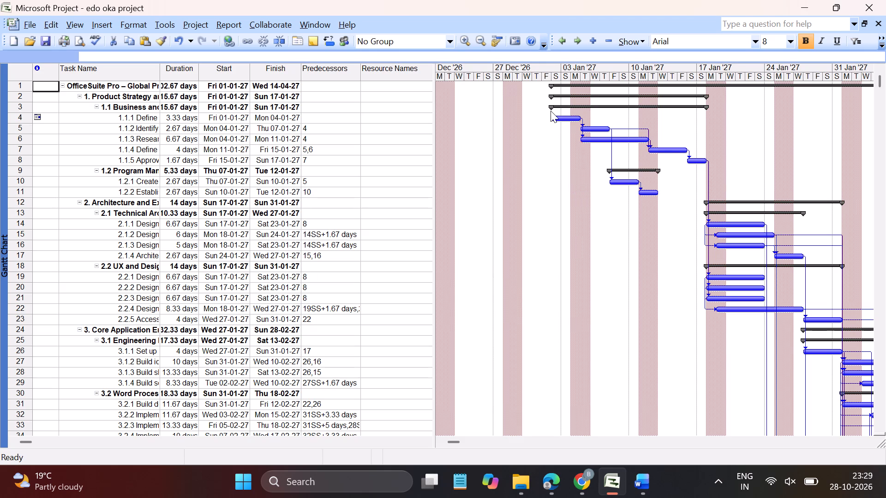
Examine calendar 28's working and nonworking days in the working time settings, and close them without changes.
{"action": "left_click", "coordinate": [159, 24]}
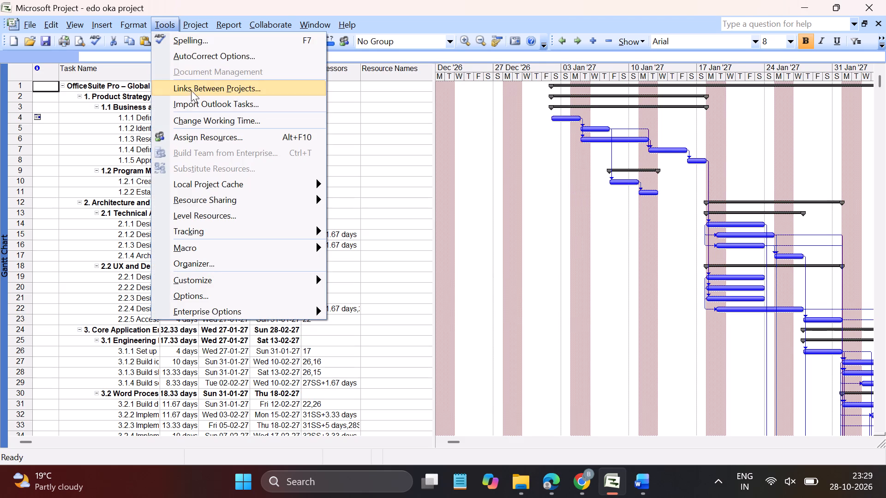
{"action": "left_click", "coordinate": [201, 118]}
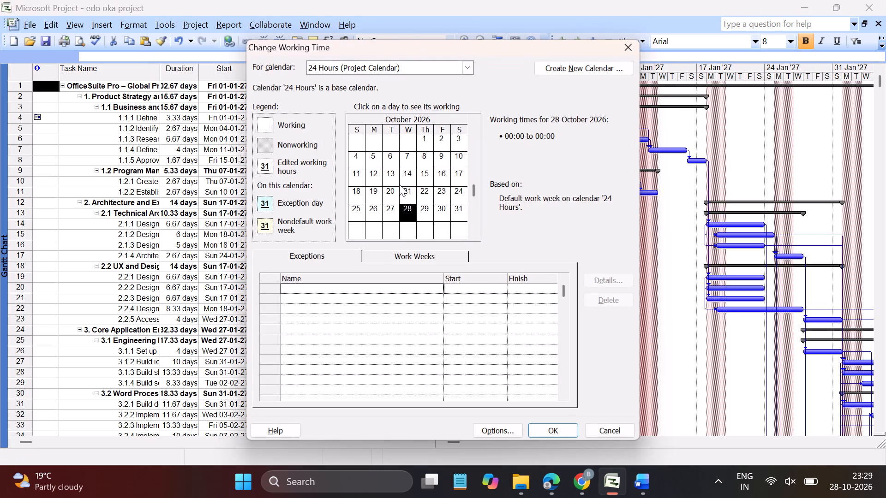
{"action": "left_click", "coordinate": [408, 64]}
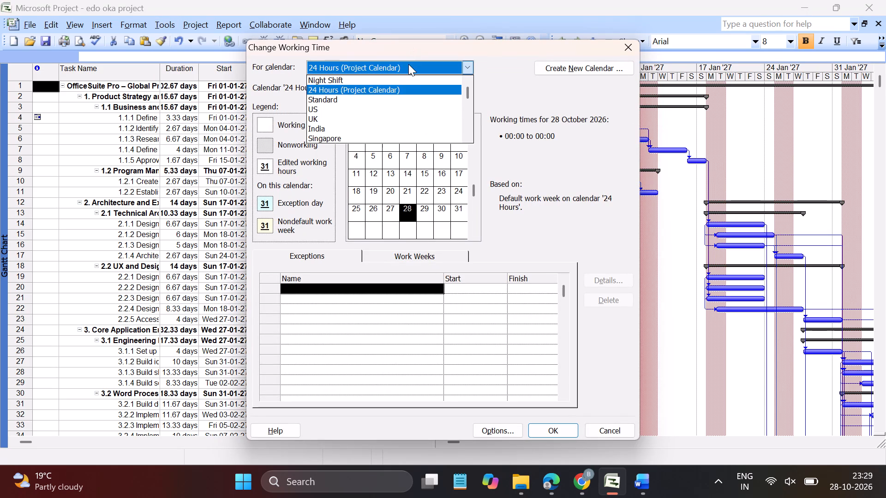
{"action": "triple_click", "coordinate": [468, 139]}
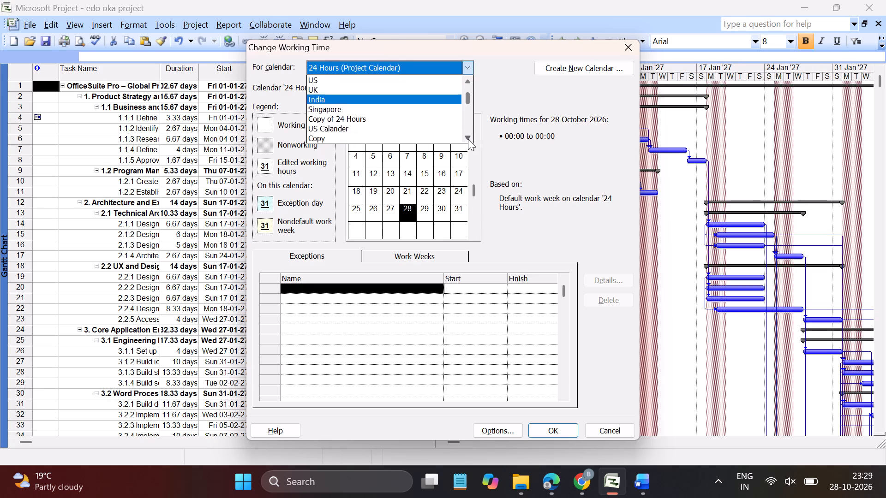
{"action": "triple_click", "coordinate": [468, 139]}
{"action": "left_click", "coordinate": [468, 139]}
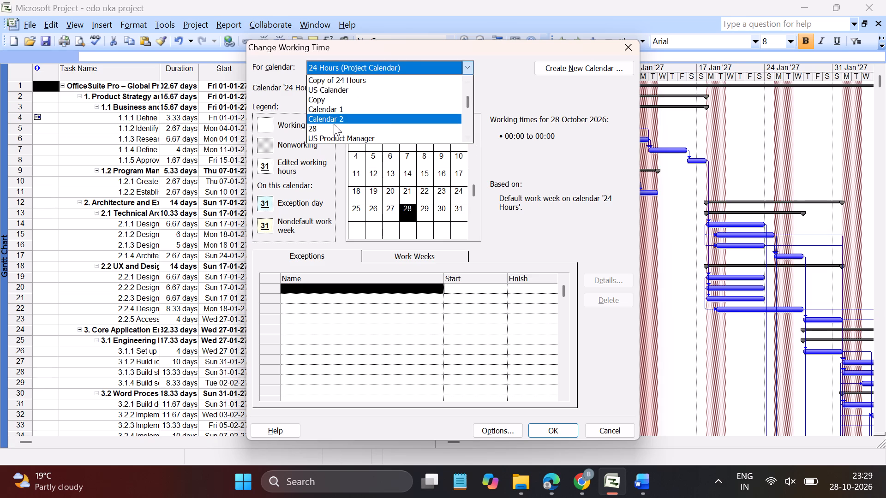
{"action": "left_click", "coordinate": [334, 126]}
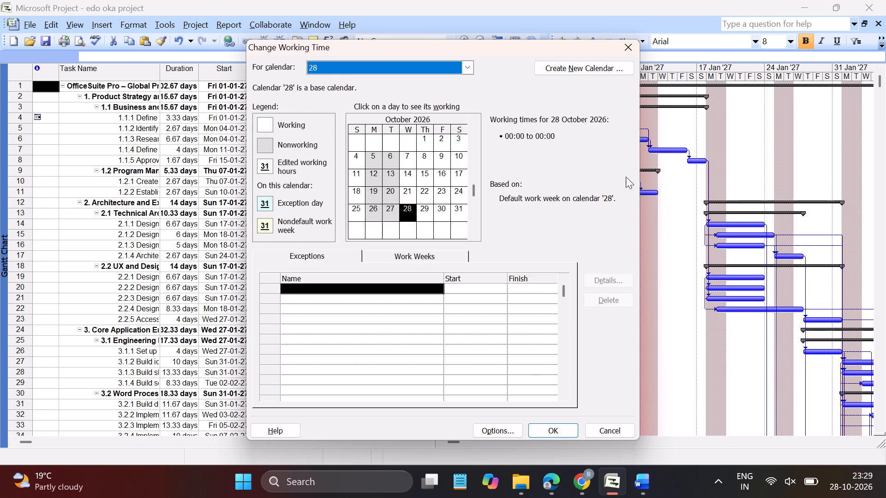
{"action": "left_click", "coordinate": [696, 171]}
{"action": "left_click", "coordinate": [623, 47]}
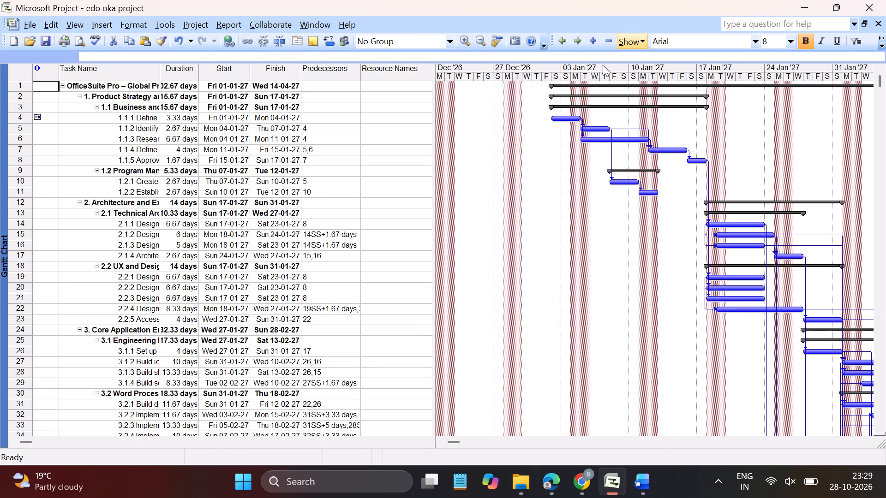
Review the calendars available for the timescale's nonworking time shading, and close the settings without changes.
{"action": "double_click", "coordinate": [608, 64]}
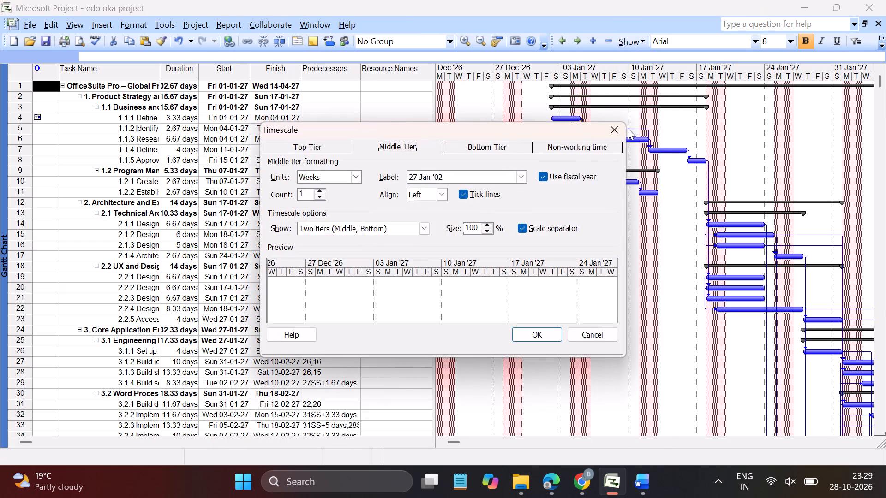
{"action": "left_click", "coordinate": [597, 147]}
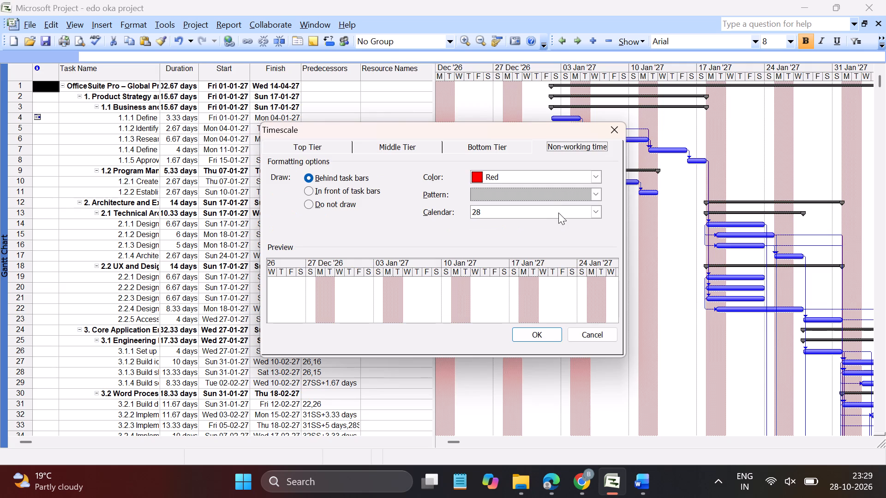
{"action": "left_click", "coordinate": [558, 213]}
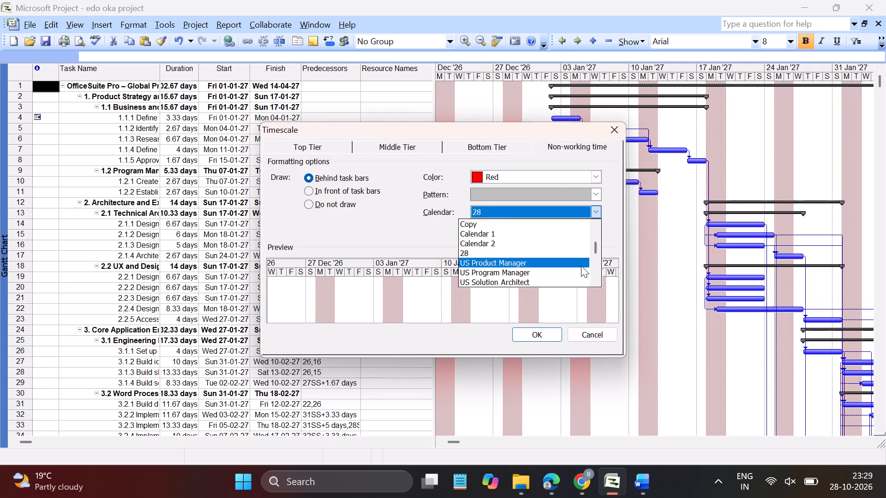
{"action": "triple_click", "coordinate": [594, 281]}
{"action": "triple_click", "coordinate": [594, 281]}
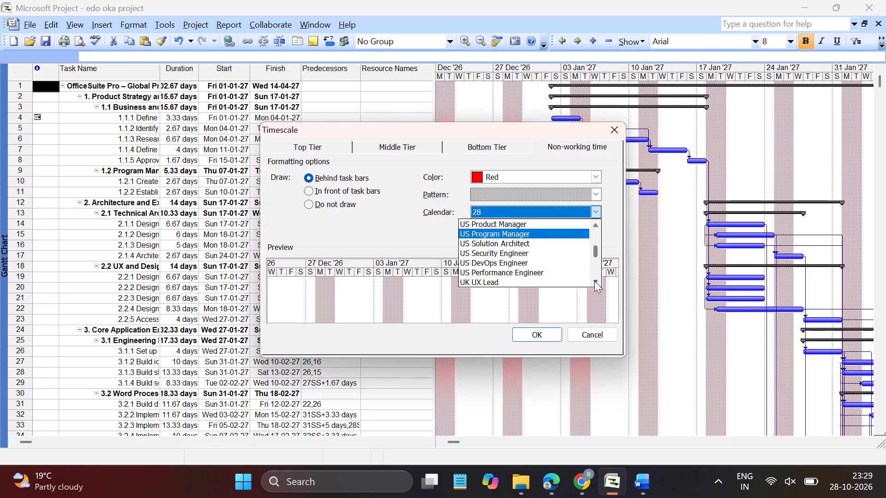
{"action": "triple_click", "coordinate": [594, 281]}
{"action": "left_click", "coordinate": [594, 281]}
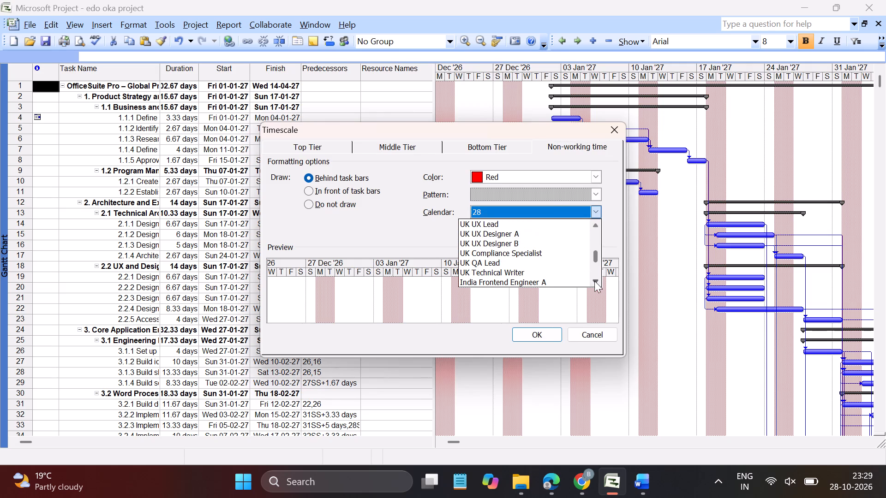
{"action": "triple_click", "coordinate": [594, 281]}
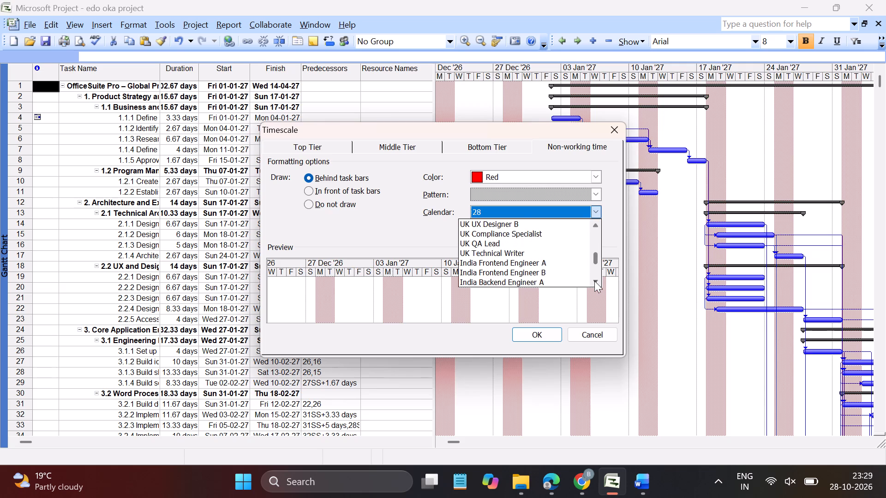
{"action": "left_click", "coordinate": [594, 281]}
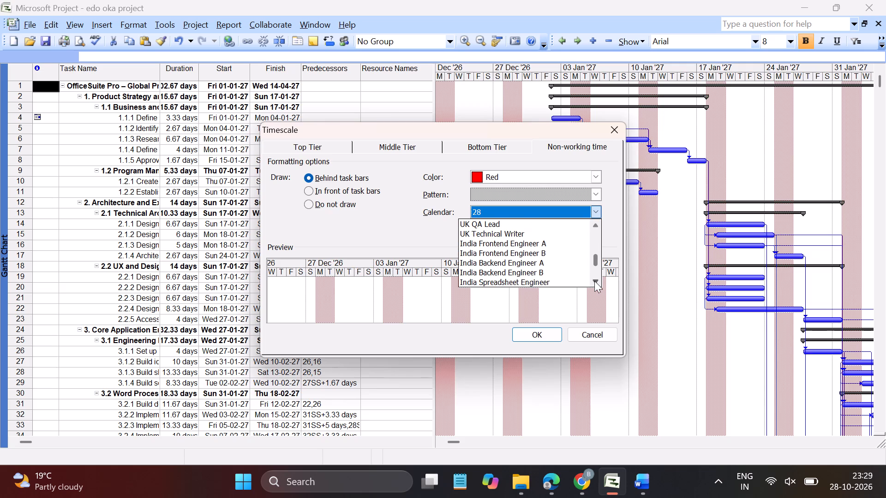
{"action": "left_click", "coordinate": [594, 281]}
{"action": "triple_click", "coordinate": [594, 281]}
{"action": "triple_click", "coordinate": [594, 281]}
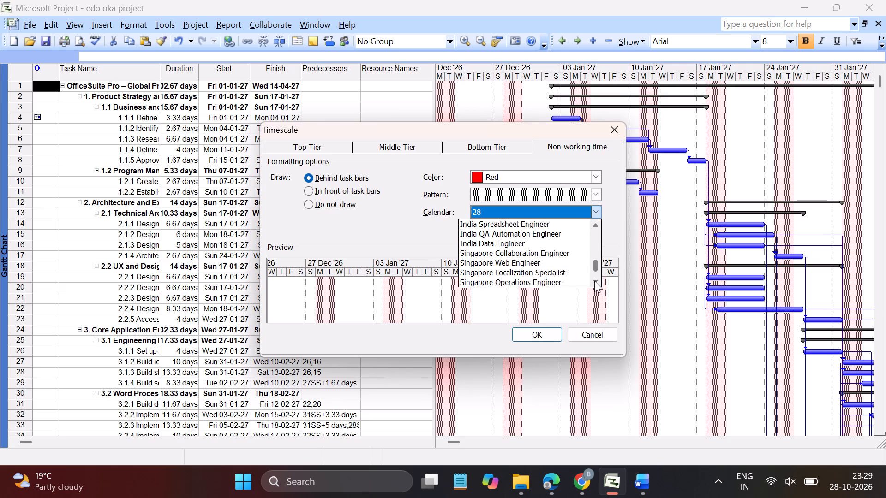
{"action": "triple_click", "coordinate": [594, 281]}
{"action": "triple_click", "coordinate": [599, 221]}
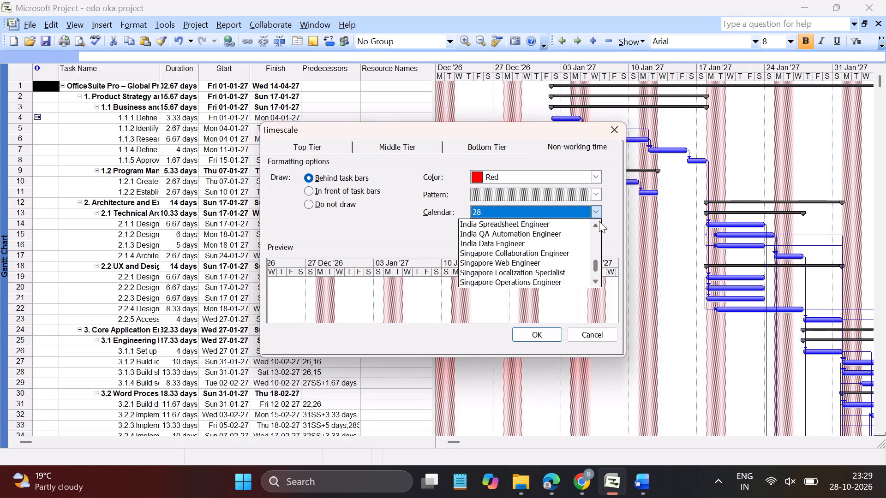
{"action": "triple_click", "coordinate": [599, 221]}
{"action": "triple_click", "coordinate": [599, 221]}
{"action": "double_click", "coordinate": [599, 221]}
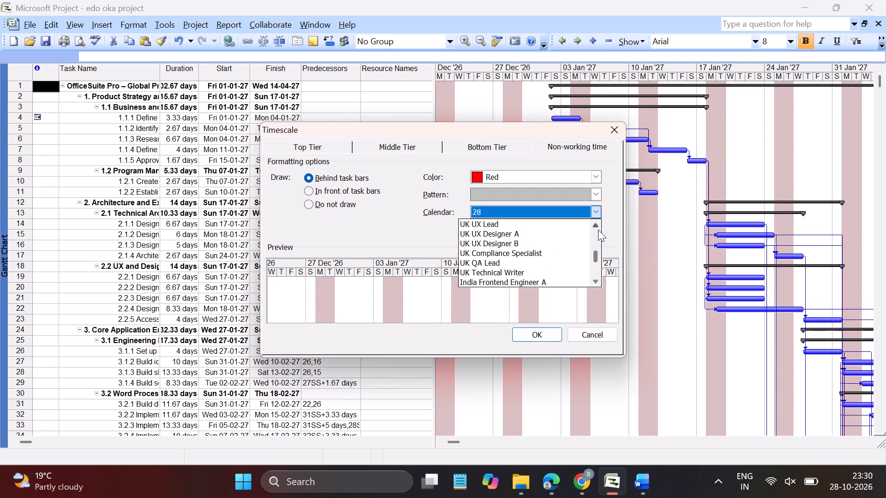
{"action": "triple_click", "coordinate": [598, 230]}
{"action": "double_click", "coordinate": [598, 230]}
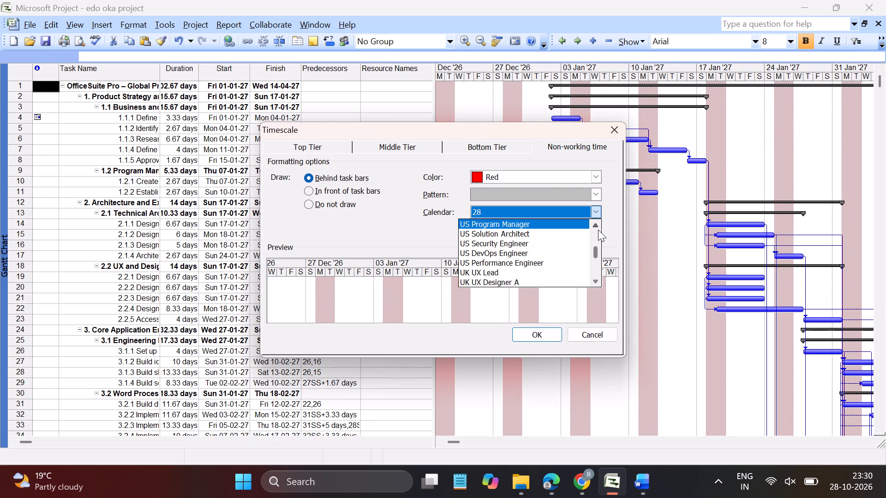
{"action": "triple_click", "coordinate": [598, 230]}
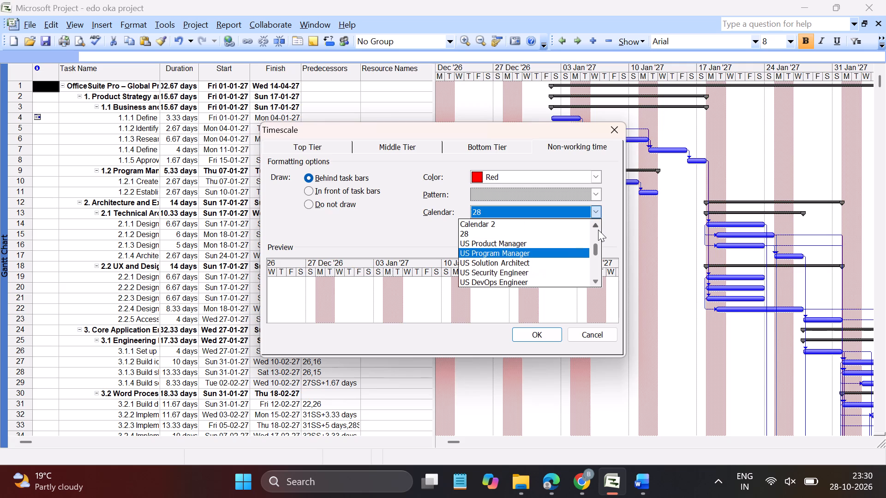
{"action": "left_click", "coordinate": [598, 230]}
{"action": "double_click", "coordinate": [598, 230]}
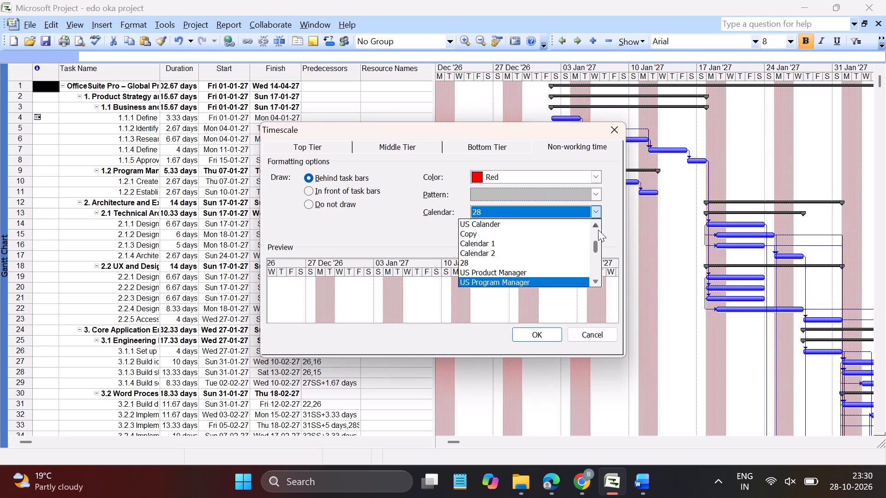
{"action": "left_click", "coordinate": [598, 230]}
{"action": "left_click", "coordinate": [598, 230]}
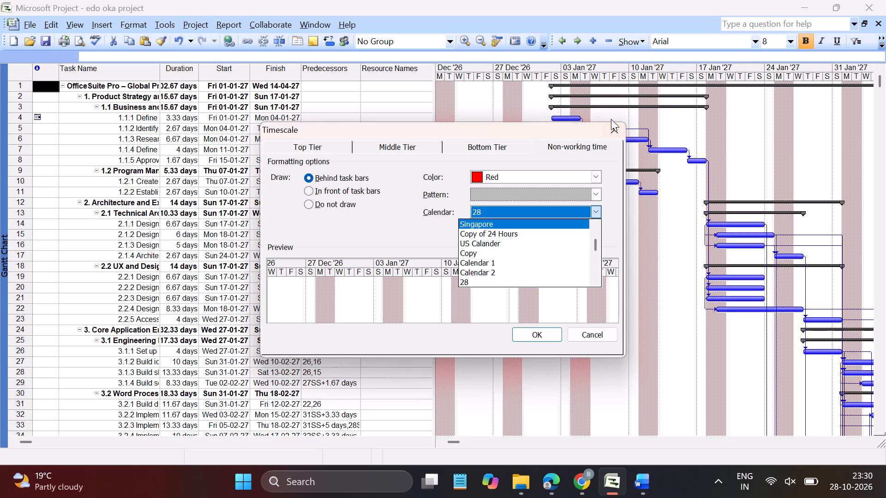
{"action": "left_click", "coordinate": [611, 134]}
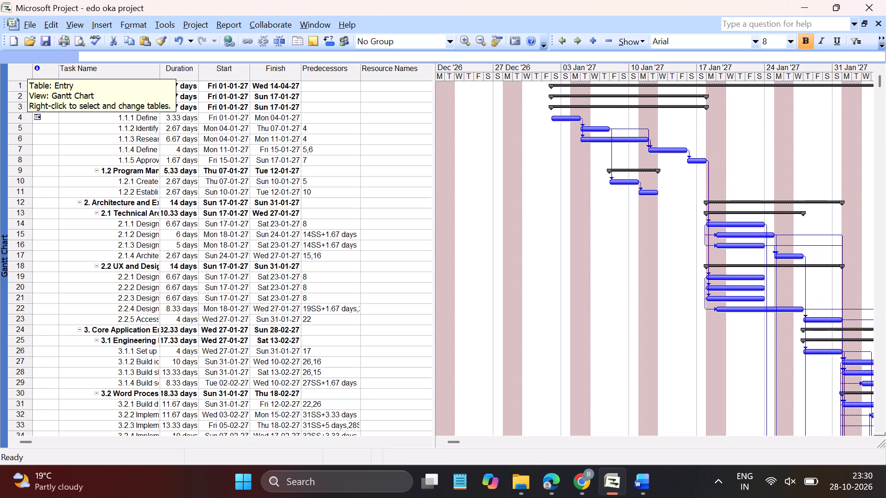
Format the summary tasks' text style with red text on a yellow background across the task table.
{"action": "left_click", "coordinate": [23, 72]}
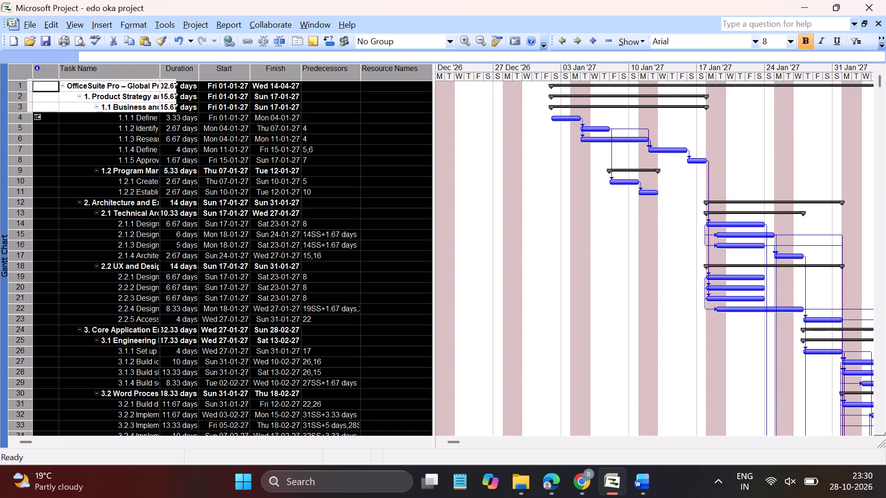
{"action": "left_click", "coordinate": [141, 27]}
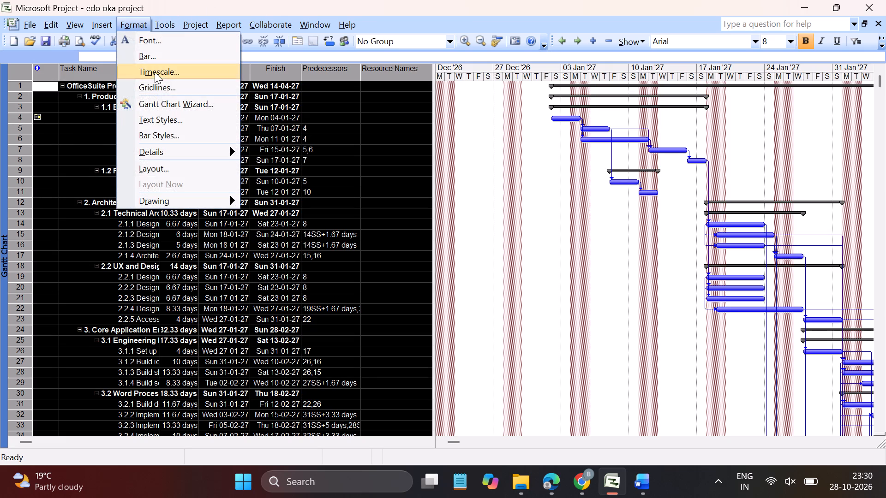
{"action": "left_click", "coordinate": [168, 118]}
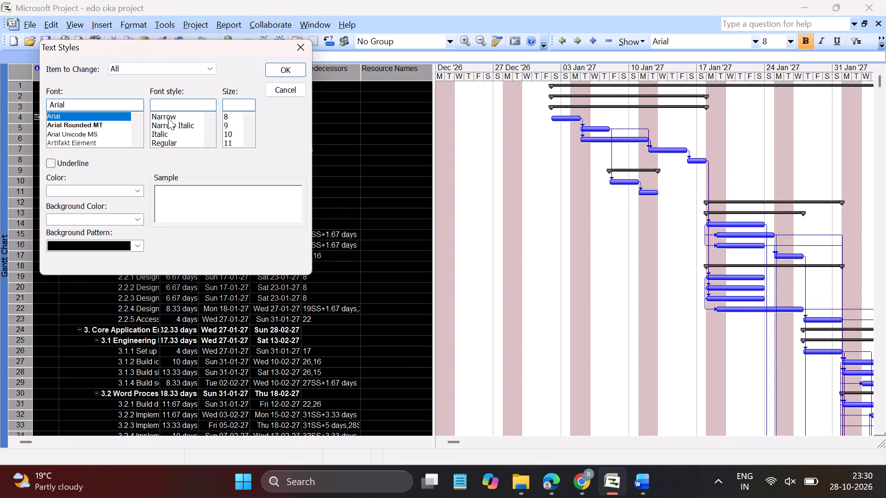
{"action": "left_click", "coordinate": [165, 67]}
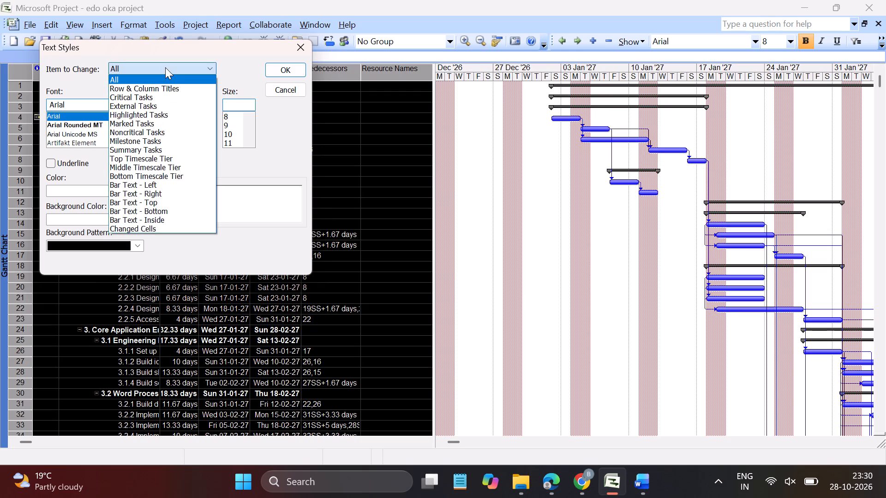
{"action": "left_click", "coordinate": [156, 147]}
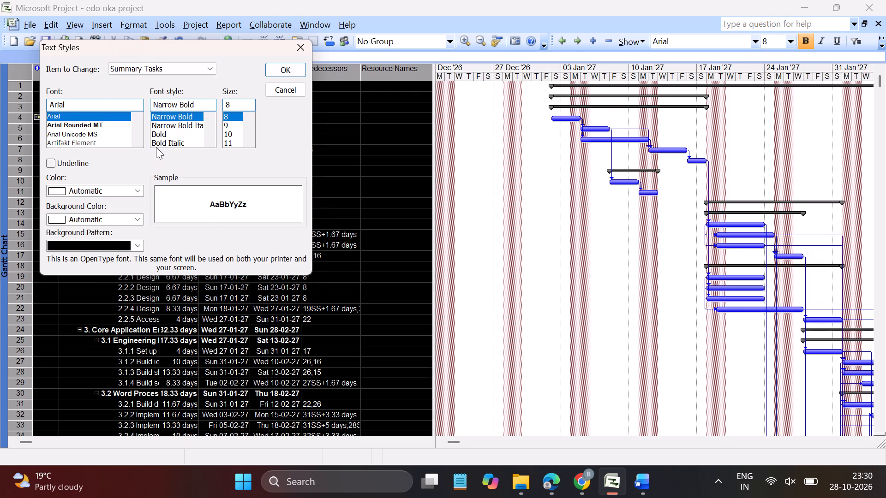
{"action": "left_click", "coordinate": [123, 189]}
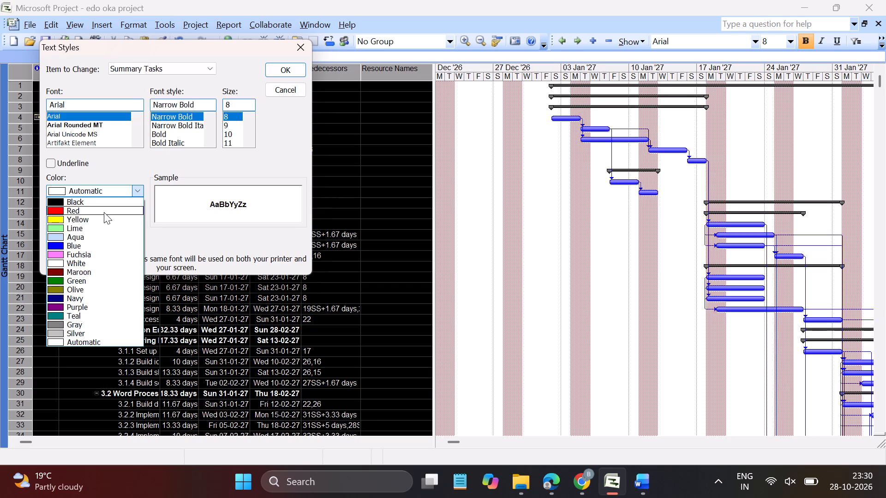
{"action": "left_click", "coordinate": [102, 212]}
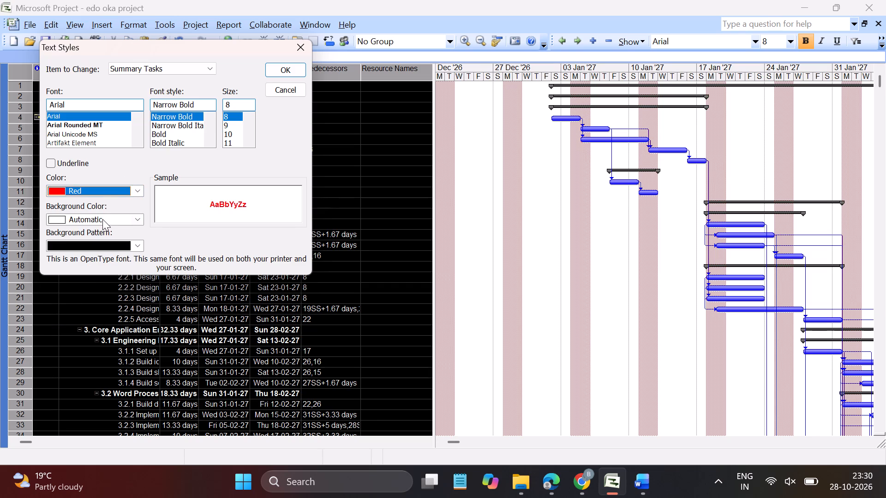
{"action": "left_click", "coordinate": [102, 219]}
{"action": "left_click", "coordinate": [98, 248]}
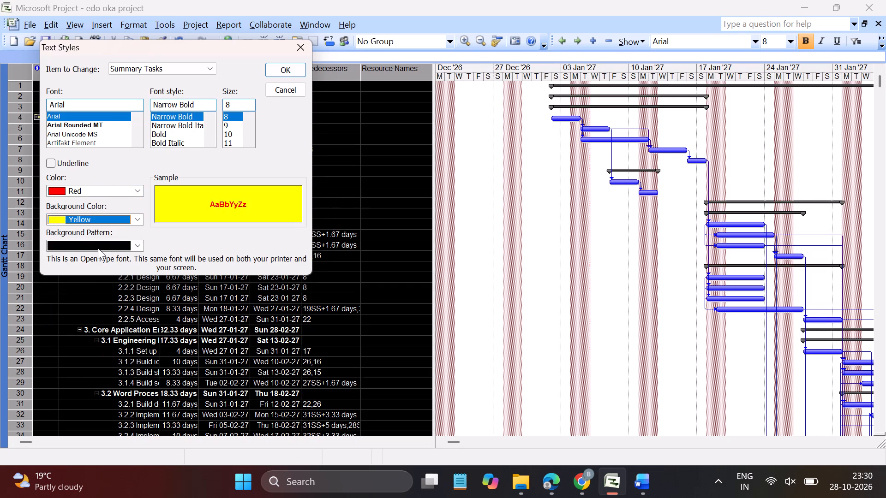
{"action": "left_click", "coordinate": [287, 69]}
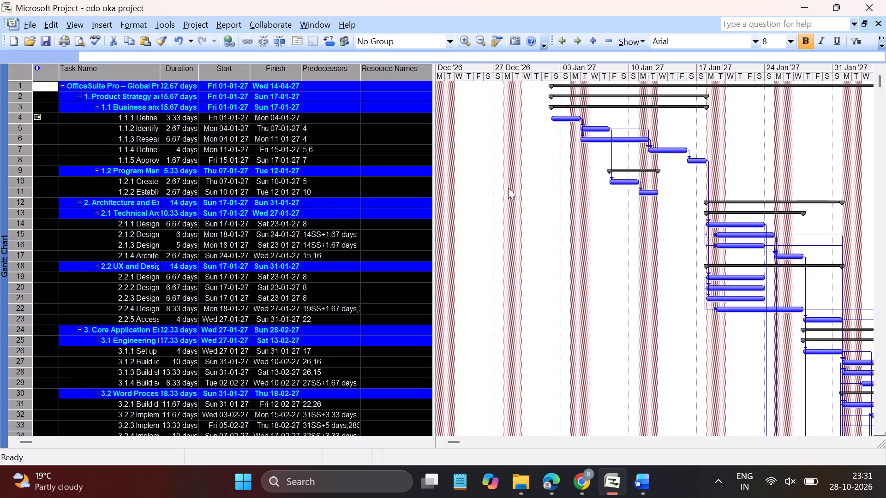
{"action": "left_click", "coordinate": [513, 188]}
{"action": "left_click", "coordinate": [480, 182]}
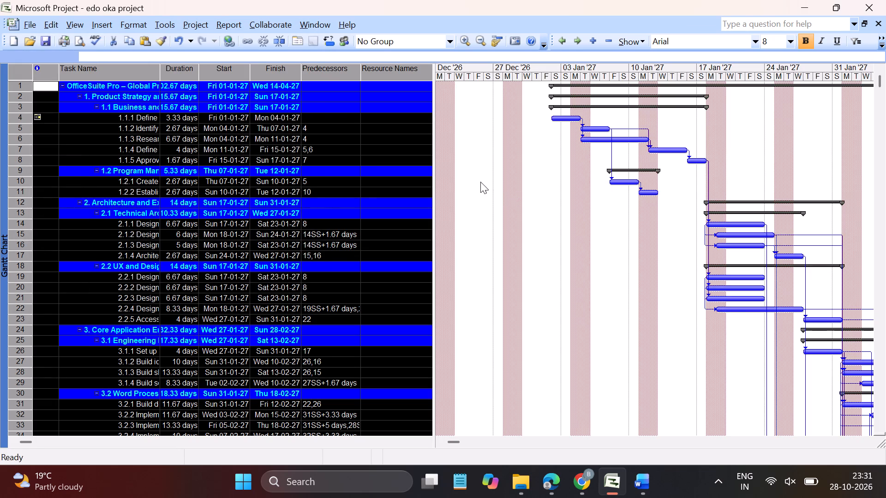
{"action": "left_click", "coordinate": [480, 182]}
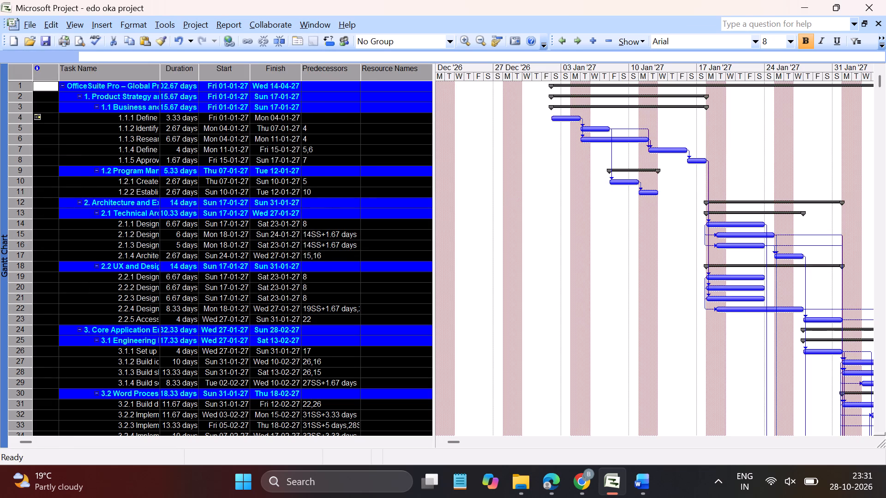
{"action": "left_click", "coordinate": [395, 182]}
{"action": "left_click", "coordinate": [262, 207]}
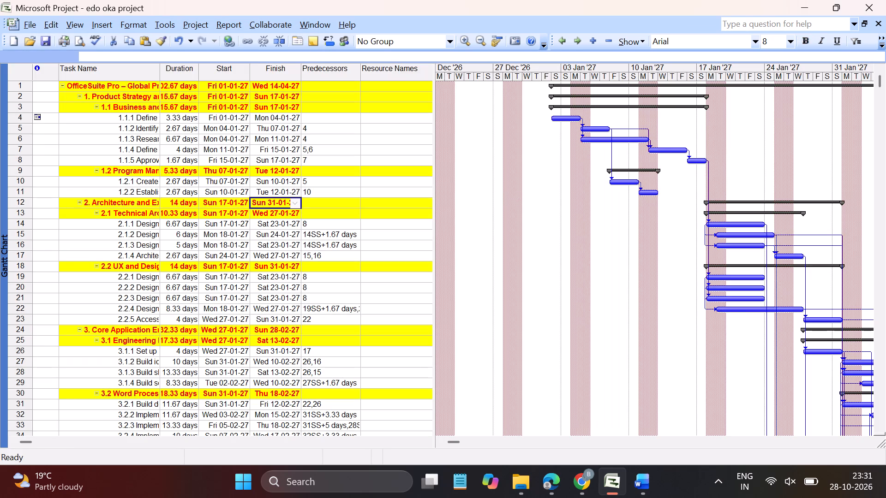
{"action": "scroll", "coordinate": [300, 296], "scroll_direction": "up", "scroll_amount": 1}
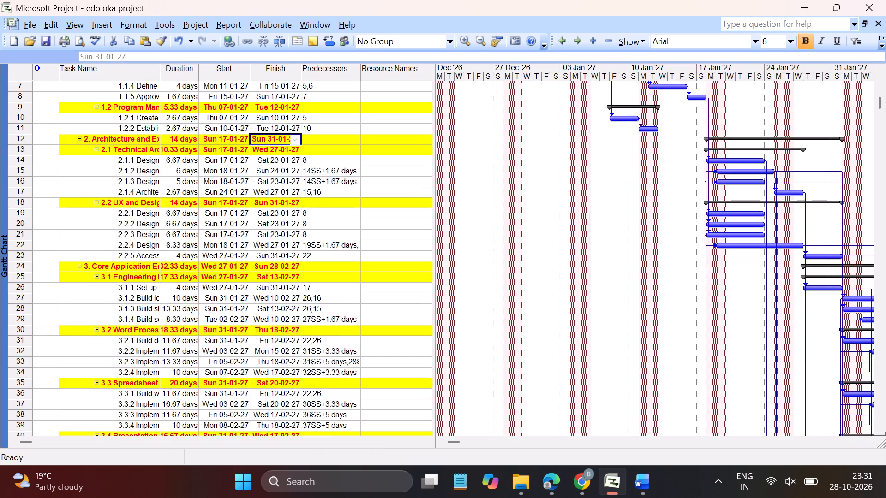
{"action": "scroll", "coordinate": [300, 296], "scroll_direction": "up", "scroll_amount": 1}
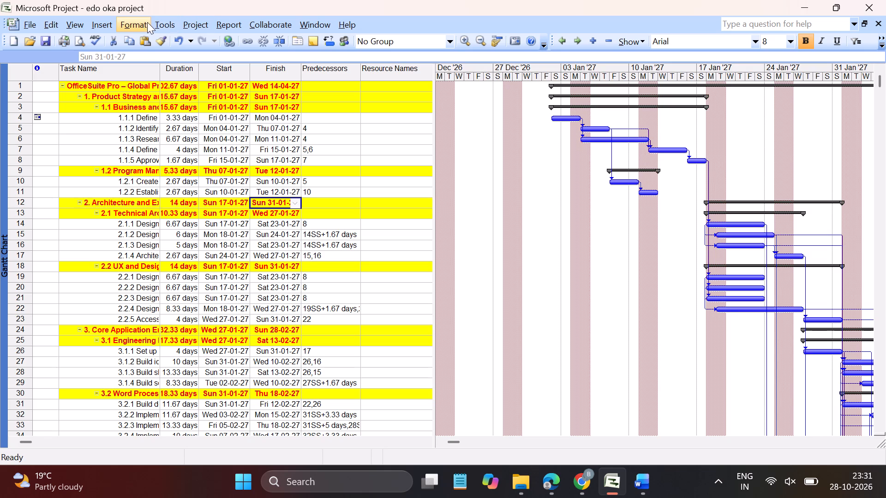
Examine the Copy of 24 Hours calendar's working times for 21 and 14 October 2026 in the working time settings.
{"action": "left_click", "coordinate": [259, 23]}
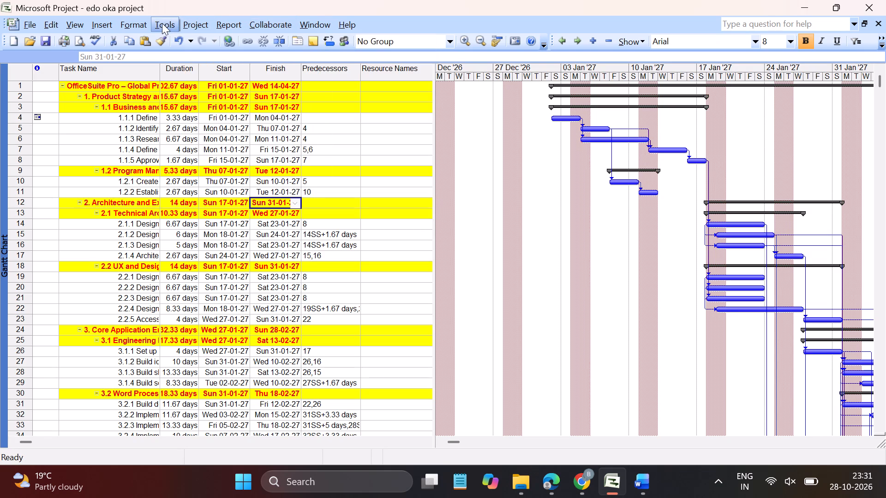
{"action": "left_click", "coordinate": [209, 125]}
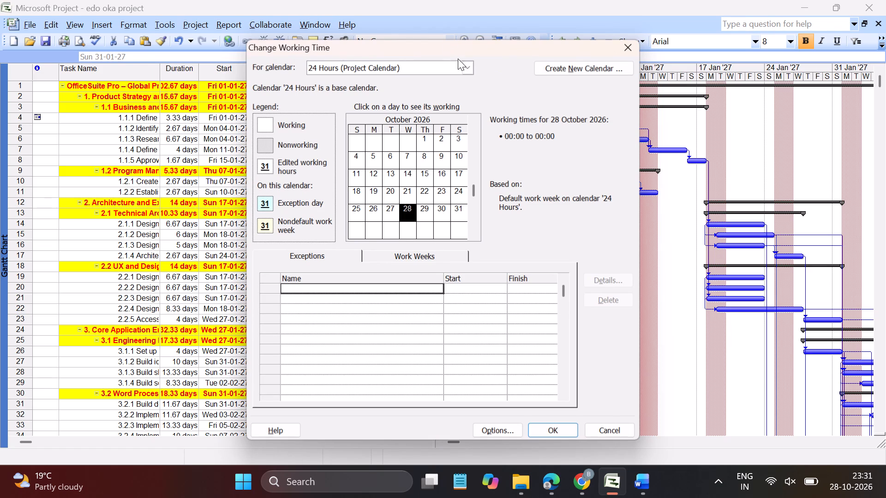
{"action": "left_click", "coordinate": [467, 70]}
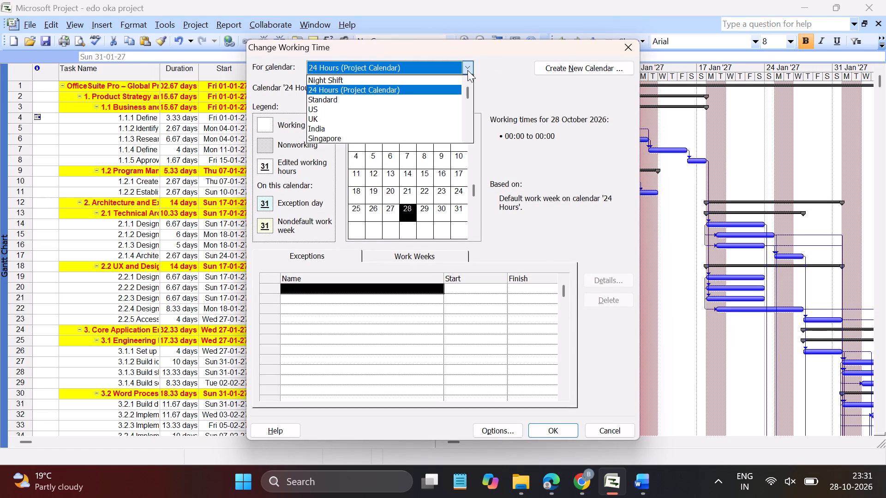
{"action": "triple_click", "coordinate": [469, 137]}
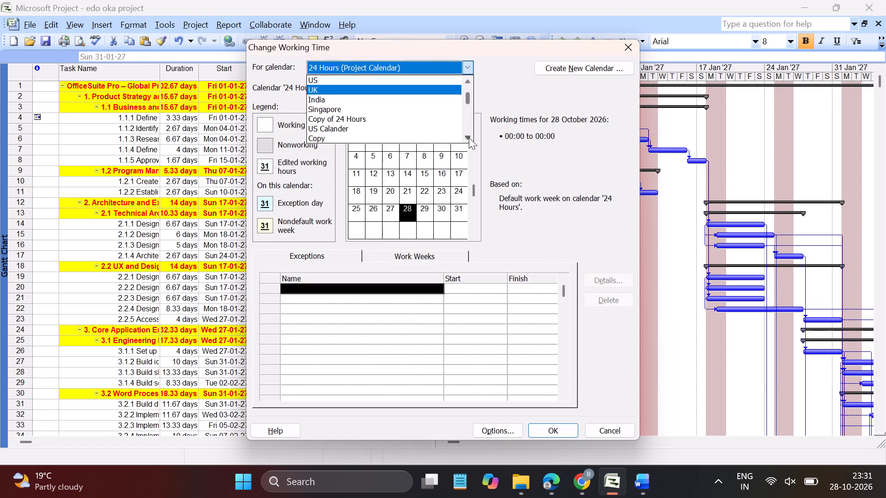
{"action": "left_click", "coordinate": [386, 117]}
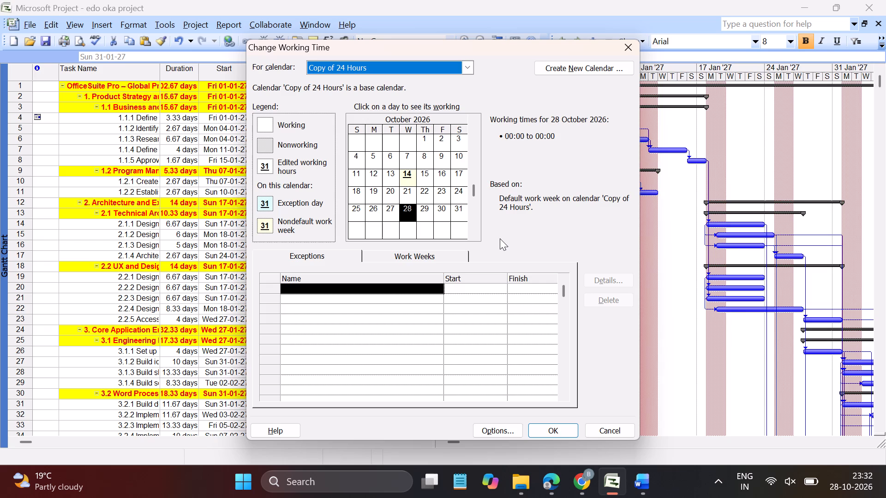
{"action": "left_click", "coordinate": [409, 194]}
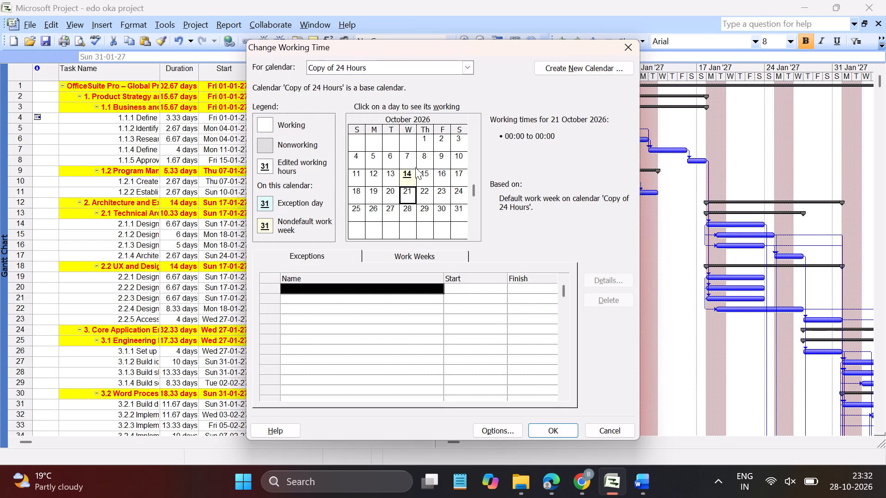
{"action": "left_click", "coordinate": [410, 177]}
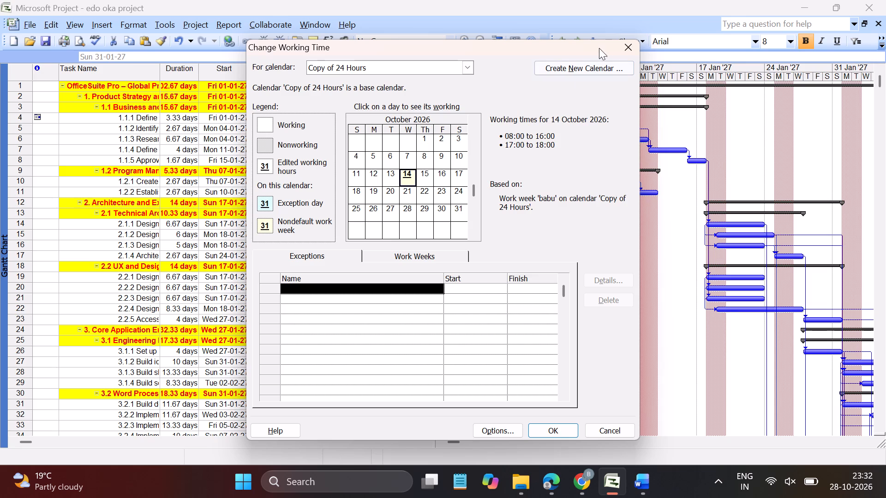
Create a new base calendar named vishnu, not copied from an existing calendar.
{"action": "left_click", "coordinate": [589, 64]}
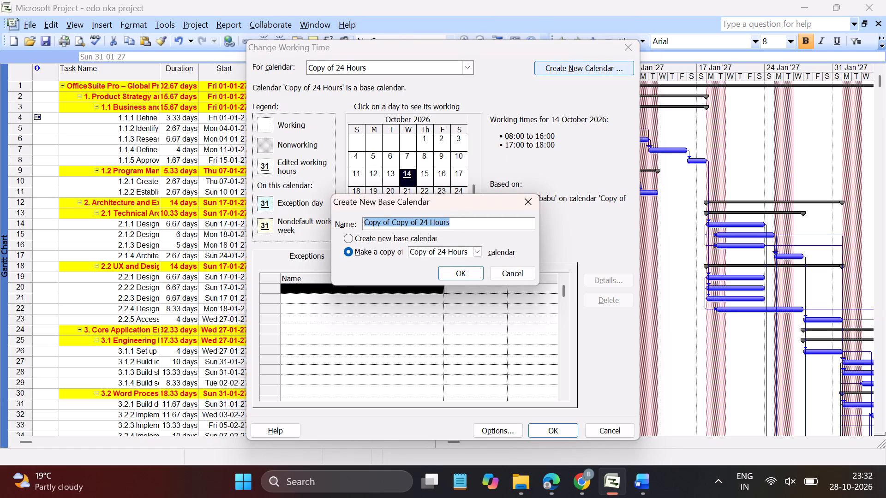
{"action": "key", "text": "BackSpace"}
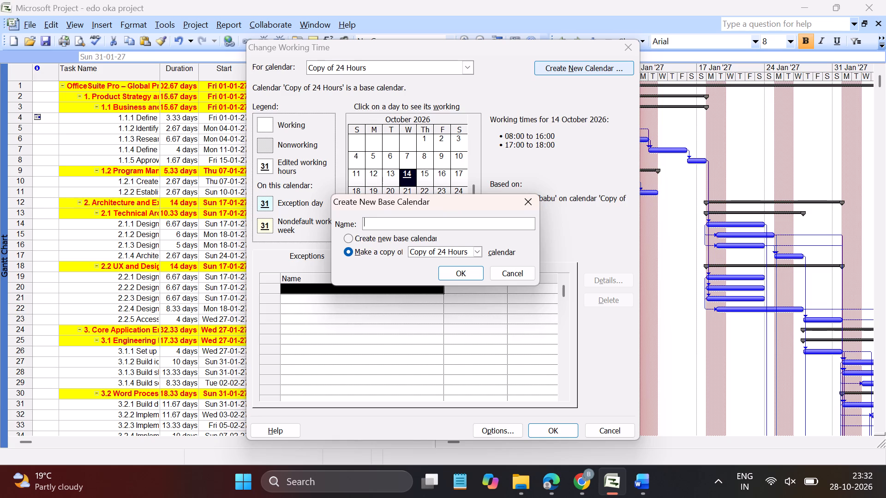
{"action": "type", "text": "vish"}
{"action": "type", "text": "nu"}
{"action": "left_click", "coordinate": [348, 237]}
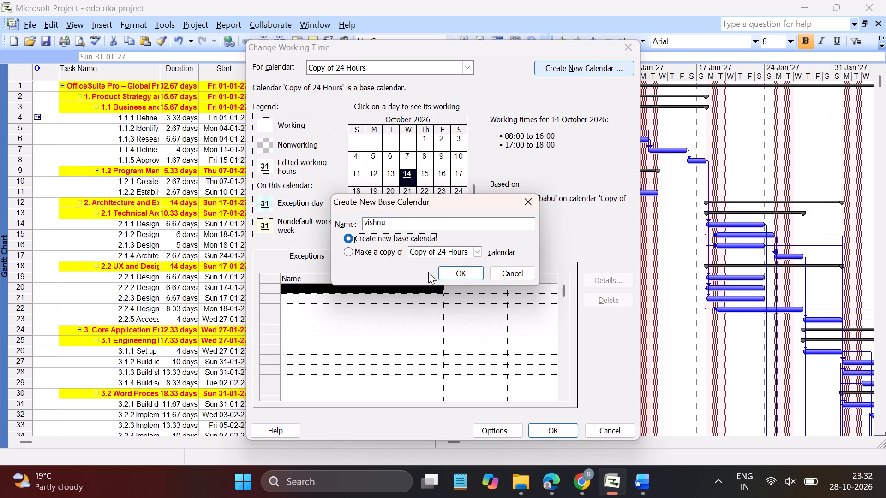
{"action": "left_click", "coordinate": [453, 274]}
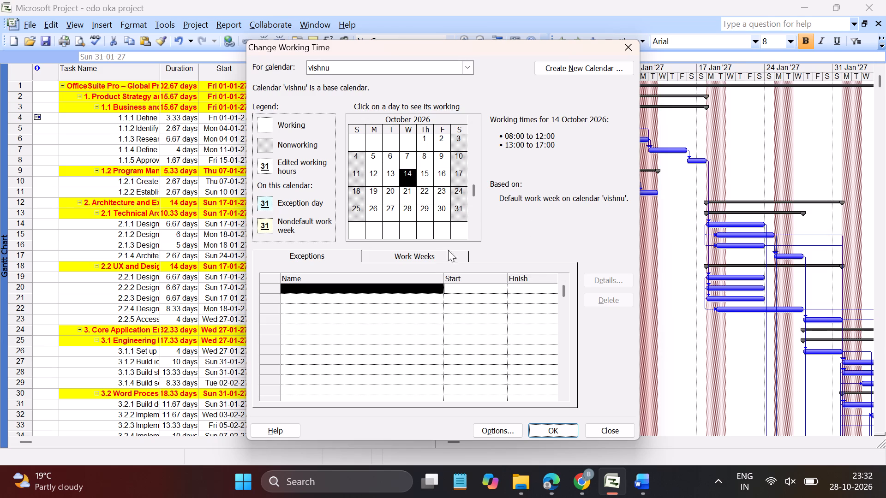
In the vishnu calendar's default work week, give Wednesday specific working times, with the first shift ending at 16:00.
{"action": "left_click", "coordinate": [429, 255]}
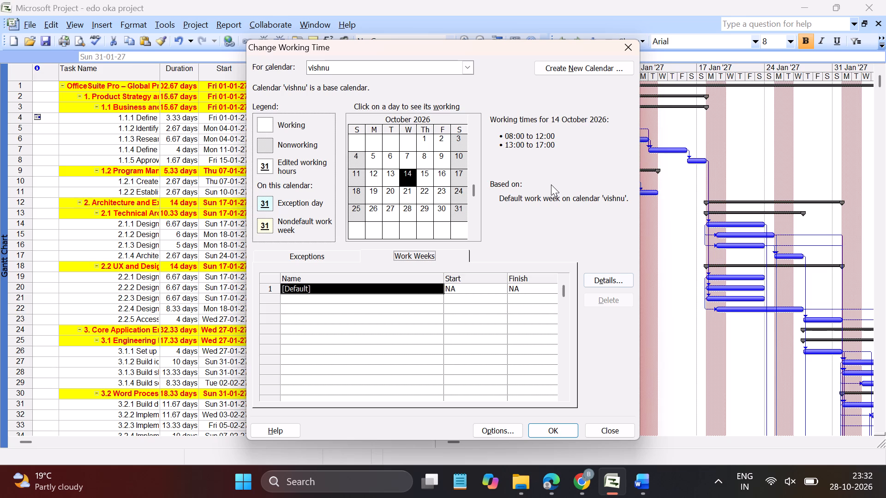
{"action": "left_click", "coordinate": [608, 275]}
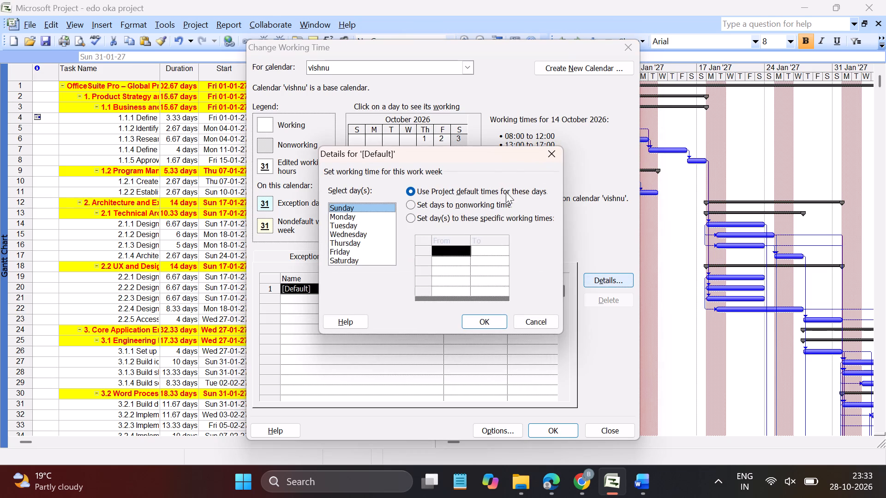
{"action": "left_click", "coordinate": [415, 154]}
{"action": "left_click_drag", "start_coordinate": [415, 154], "coordinate": [469, 160]}
{"action": "left_click_drag", "start_coordinate": [469, 160], "coordinate": [475, 160]}
{"action": "left_click_drag", "start_coordinate": [475, 160], "coordinate": [615, 138]}
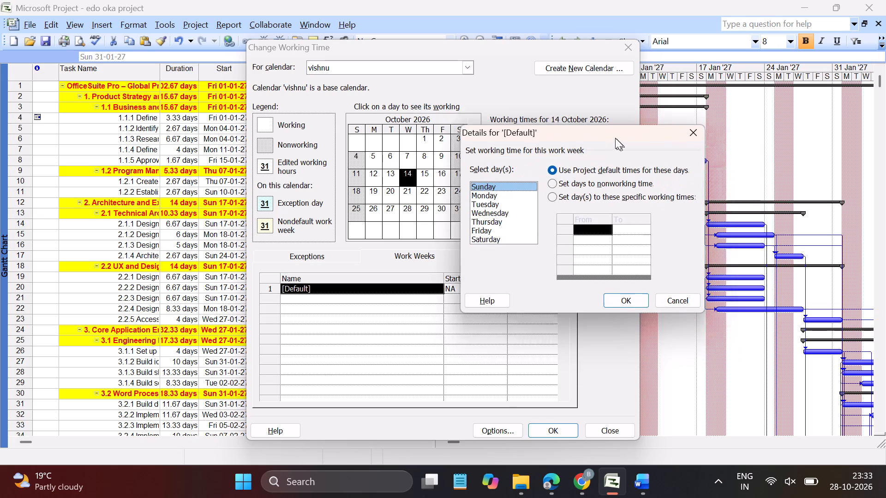
{"action": "left_click_drag", "start_coordinate": [615, 138], "coordinate": [606, 135]}
{"action": "left_click", "coordinate": [478, 207]}
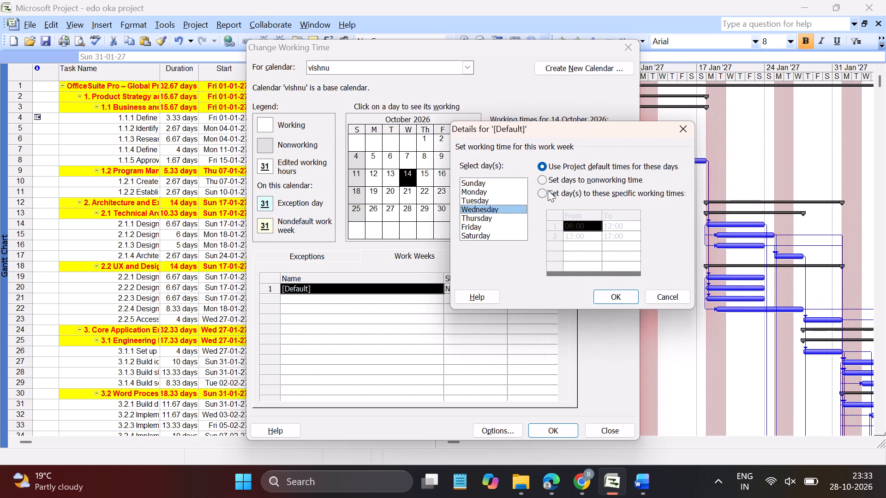
{"action": "left_click", "coordinate": [543, 188]}
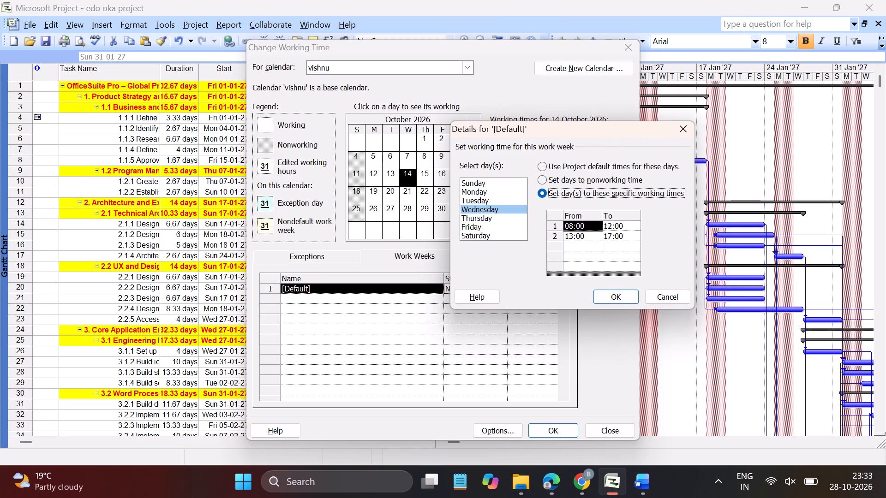
{"action": "left_click", "coordinate": [619, 228]}
{"action": "key", "text": "BackSpace"}
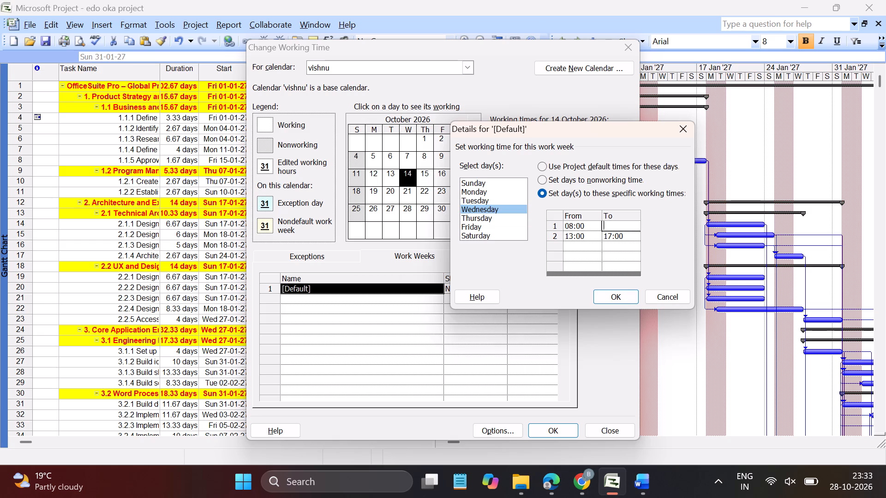
{"action": "type", "text": "16"}
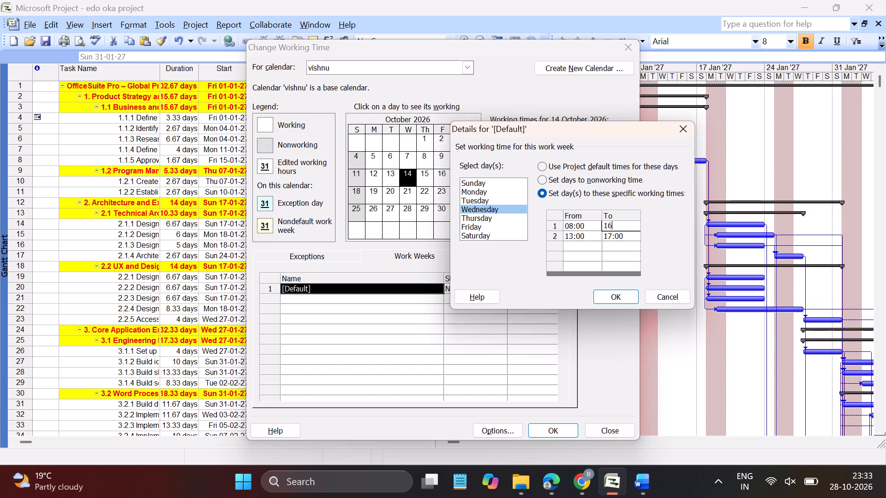
Set Wednesday's second shift in the vishnu calendar to run from 16:01 to 23:00.
{"action": "left_click", "coordinate": [582, 238]}
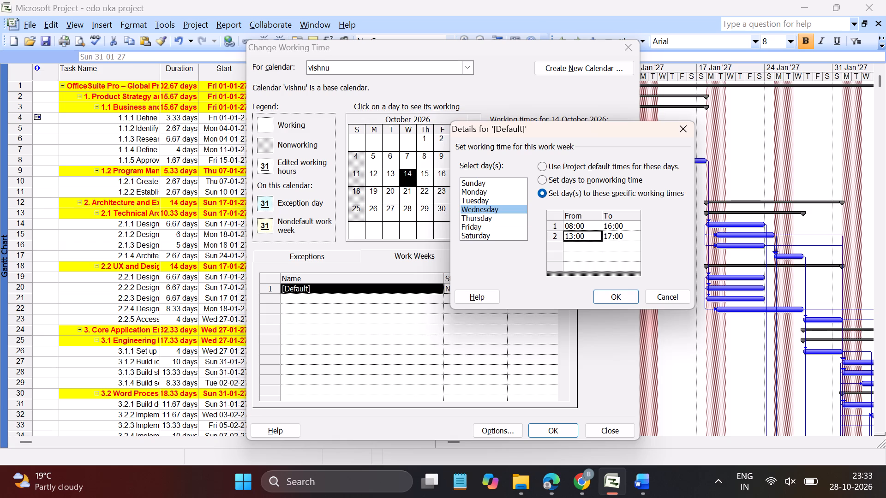
{"action": "left_click", "coordinate": [624, 239]}
{"action": "key", "text": "BackSpace"}
{"action": "type", "text": "23"}
{"action": "type", "text": ":00"}
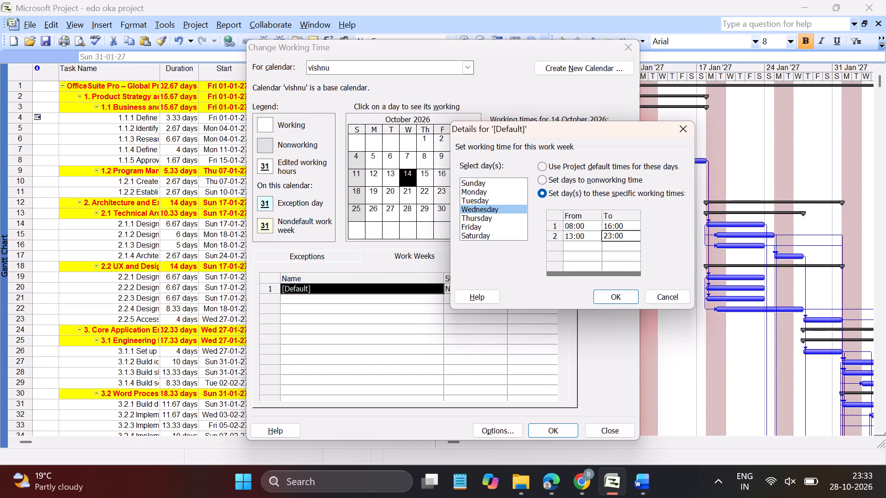
{"action": "left_click", "coordinate": [577, 240]}
{"action": "type", "text": "16"}
{"action": "type", "text": ":01"}
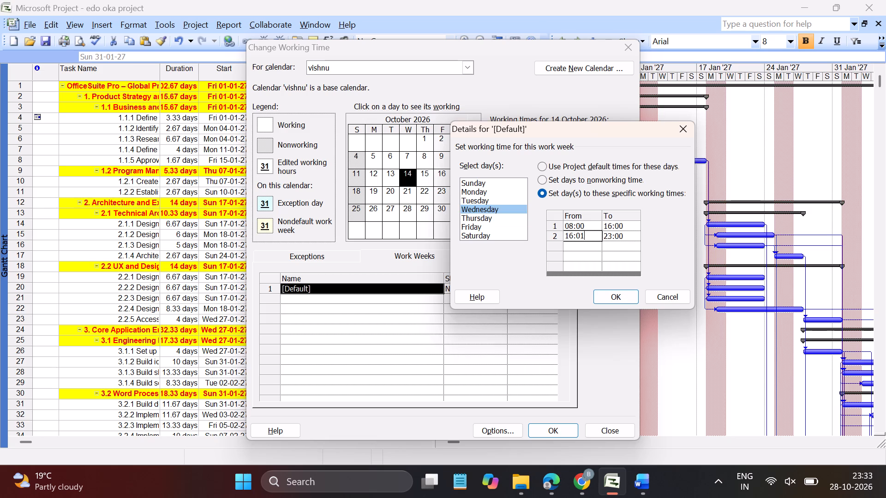
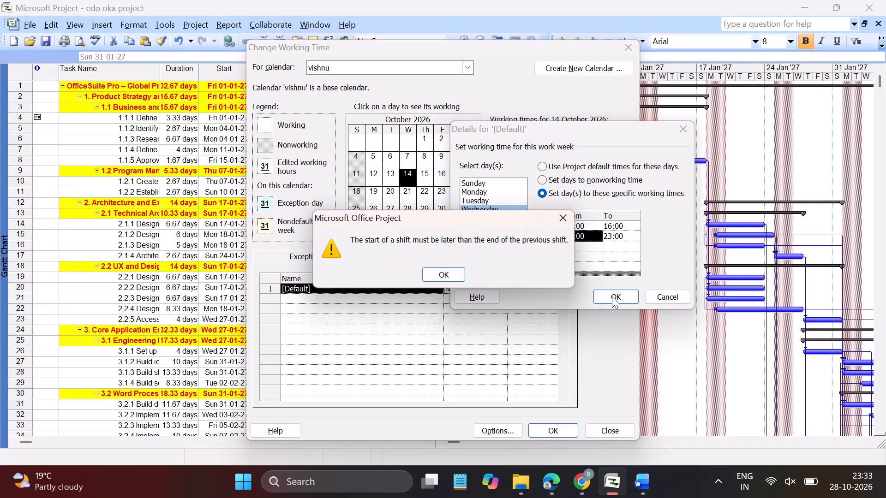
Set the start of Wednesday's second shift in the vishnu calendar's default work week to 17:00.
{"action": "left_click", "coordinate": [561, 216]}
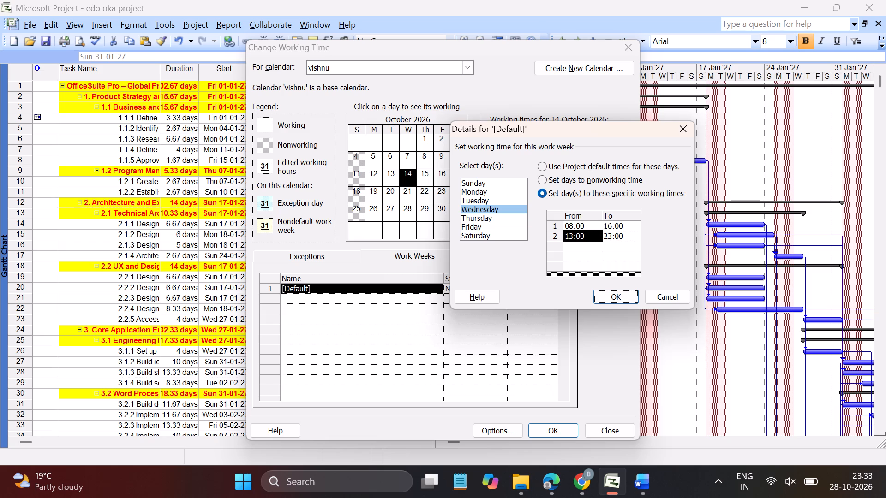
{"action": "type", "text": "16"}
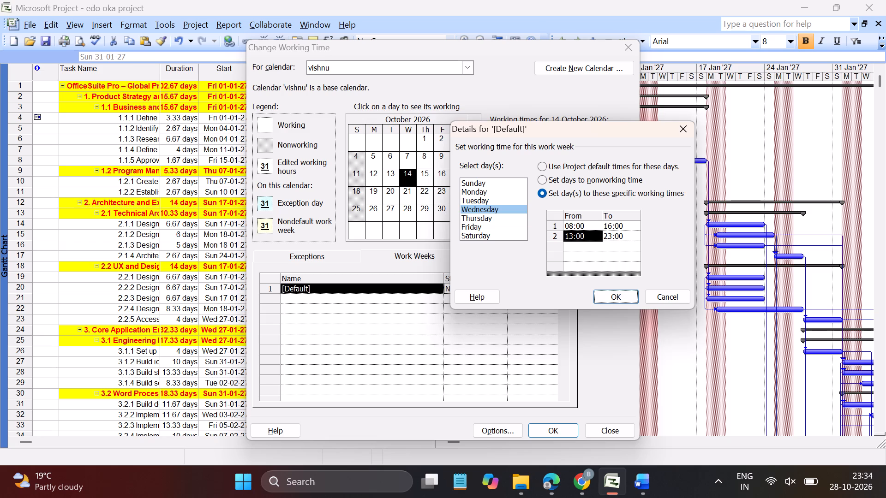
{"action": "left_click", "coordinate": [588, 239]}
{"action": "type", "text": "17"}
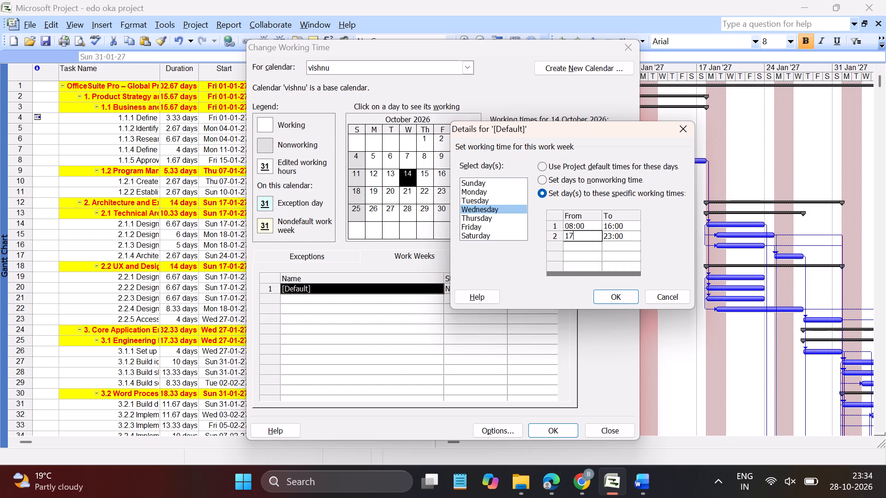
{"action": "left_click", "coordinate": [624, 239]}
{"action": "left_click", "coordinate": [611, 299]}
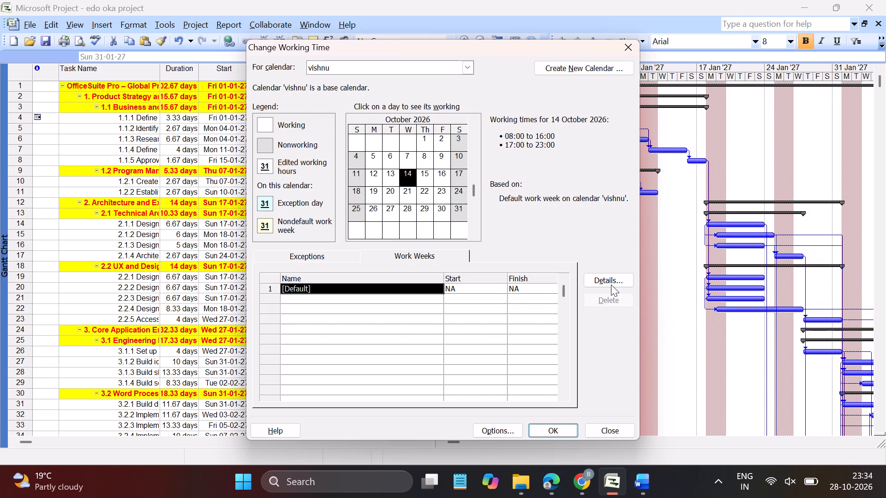
Set Wednesday's second shift in the vishnu calendar's default work week to run from 16:01 to 23:59.
{"action": "left_click", "coordinate": [611, 281]}
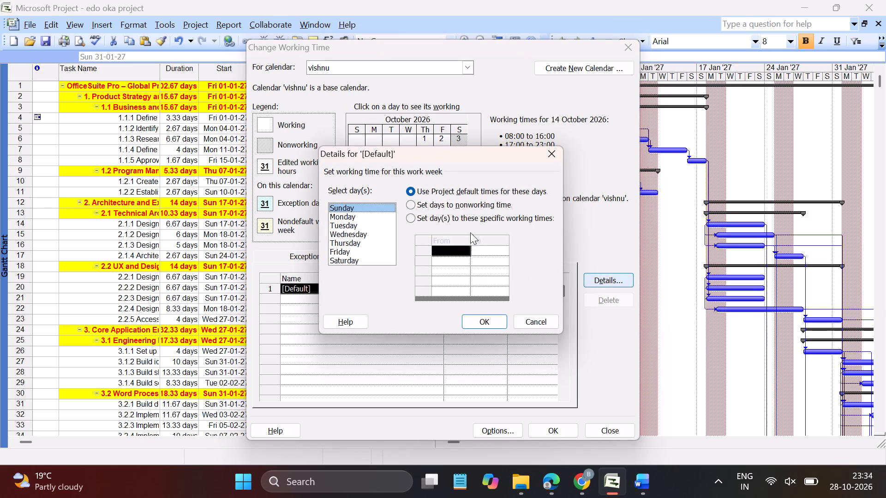
{"action": "left_click", "coordinate": [373, 234]}
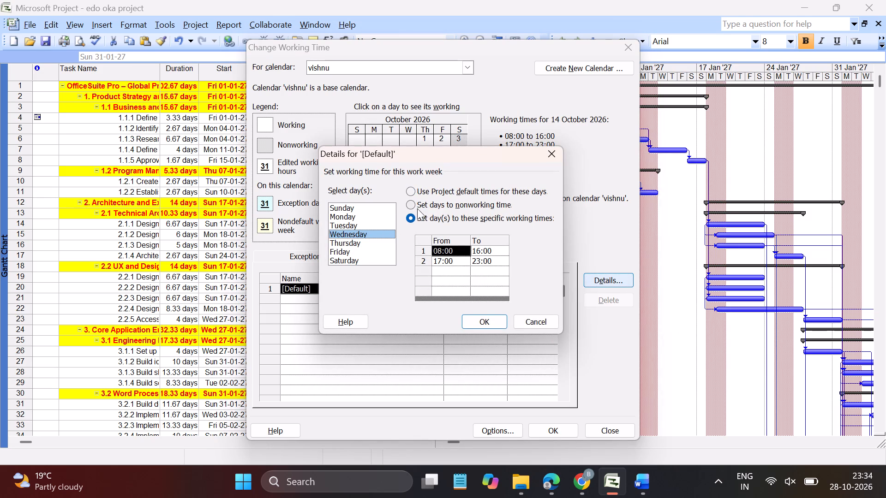
{"action": "left_click", "coordinate": [457, 262]}
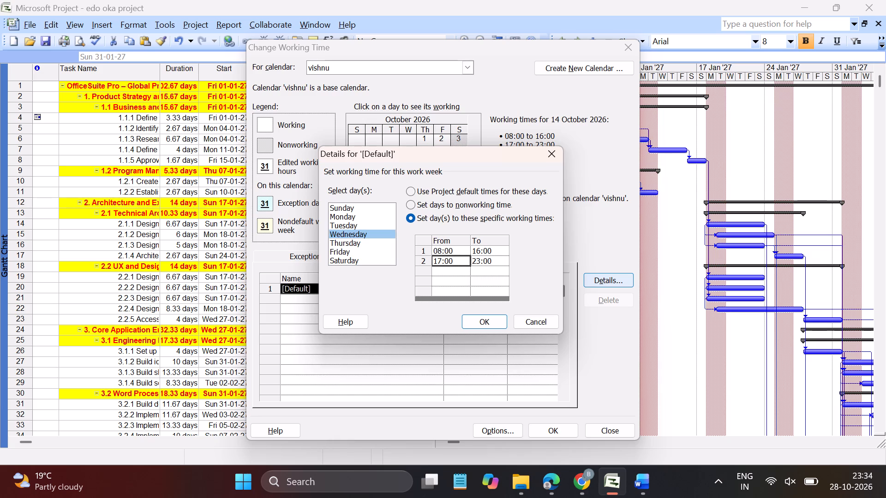
{"action": "type", "text": "16"}
{"action": "key", "text": "shift+colon"}
{"action": "type", "text": "01"}
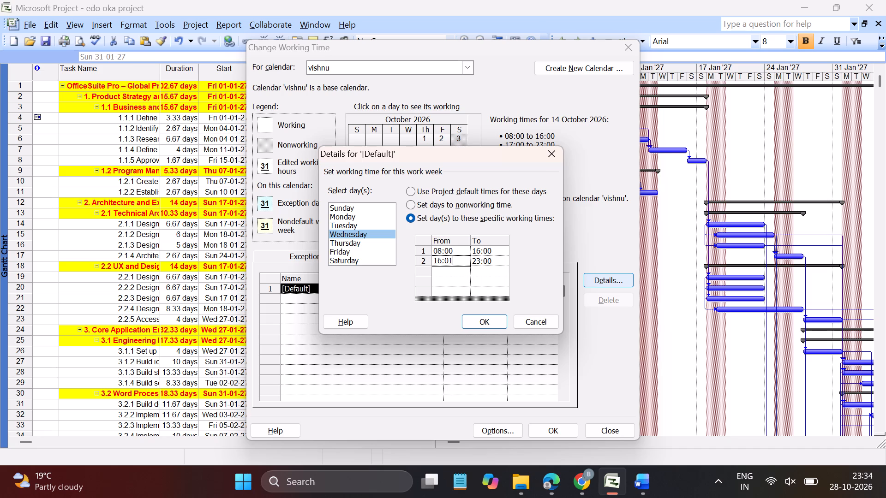
{"action": "left_click", "coordinate": [482, 264]}
{"action": "key", "text": "BackSpace"}
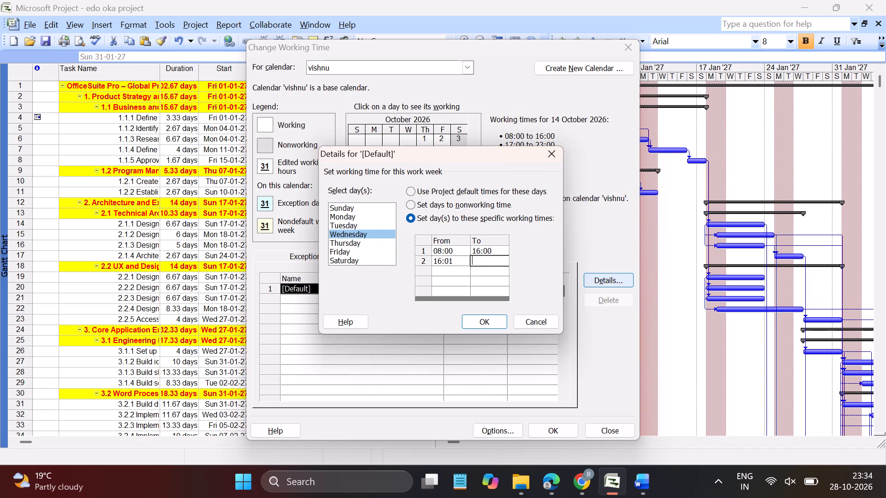
{"action": "type", "text": "23"}
{"action": "key", "text": "shift+colon"}
{"action": "type", "text": "59"}
{"action": "left_click", "coordinate": [484, 320]}
{"action": "left_click", "coordinate": [484, 320]}
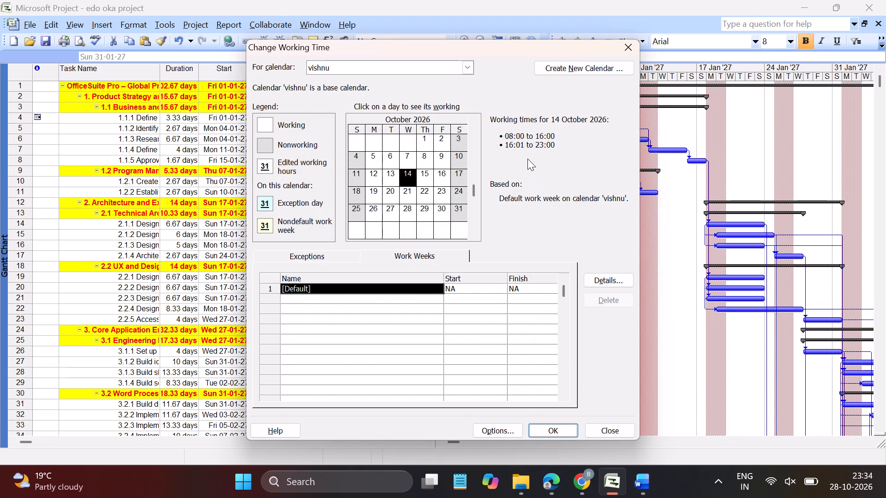
Set the end of Wednesday's second shift in the vishnu calendar's default work week to 00:00.
{"action": "scroll", "coordinate": [553, 149], "scroll_direction": "up", "scroll_amount": 2}
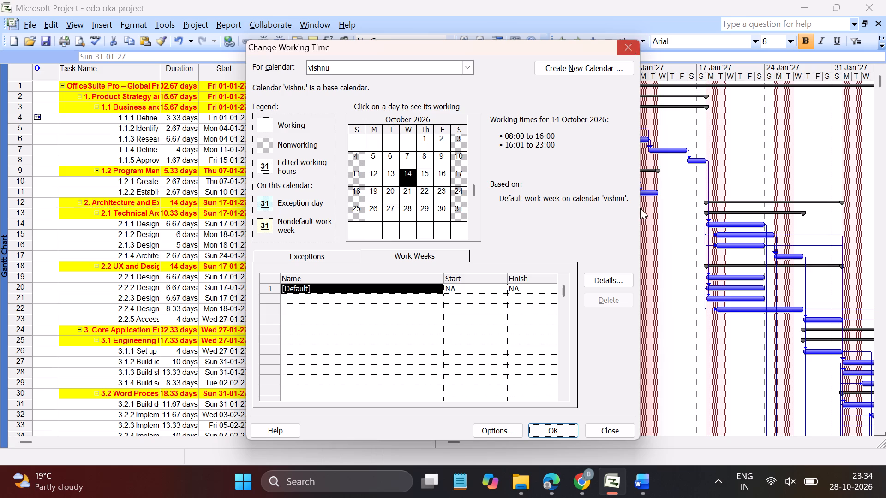
{"action": "left_click", "coordinate": [612, 276]}
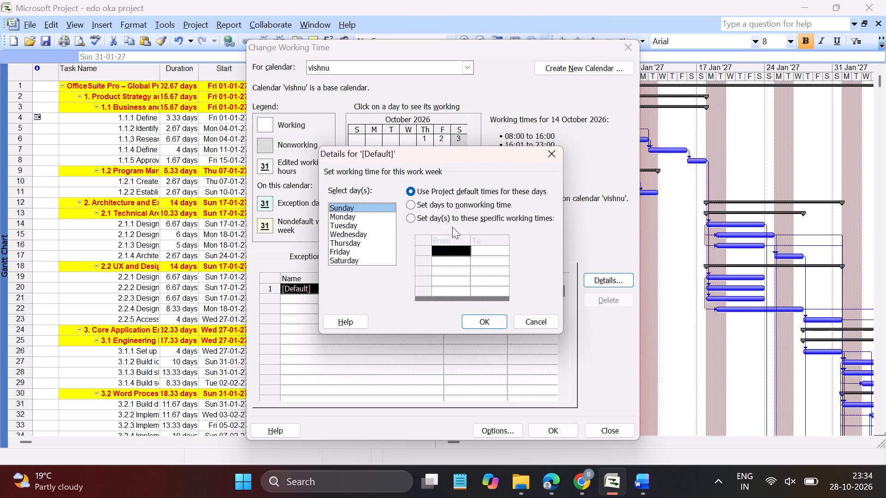
{"action": "left_click", "coordinate": [364, 232]}
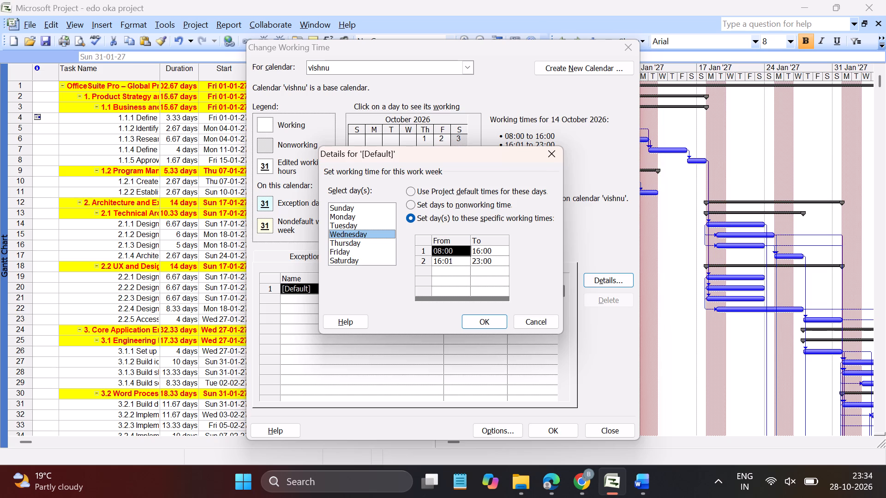
{"action": "left_click", "coordinate": [490, 262]}
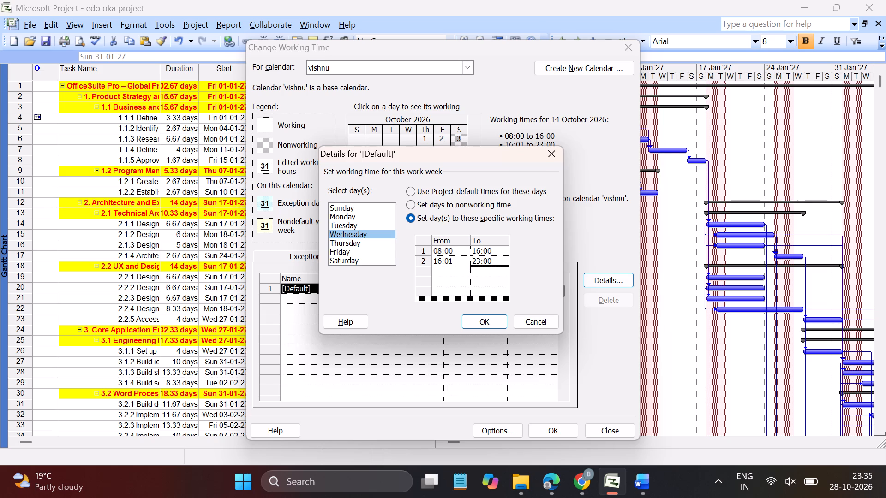
{"action": "type", "text": "00"}
{"action": "left_click", "coordinate": [447, 261]}
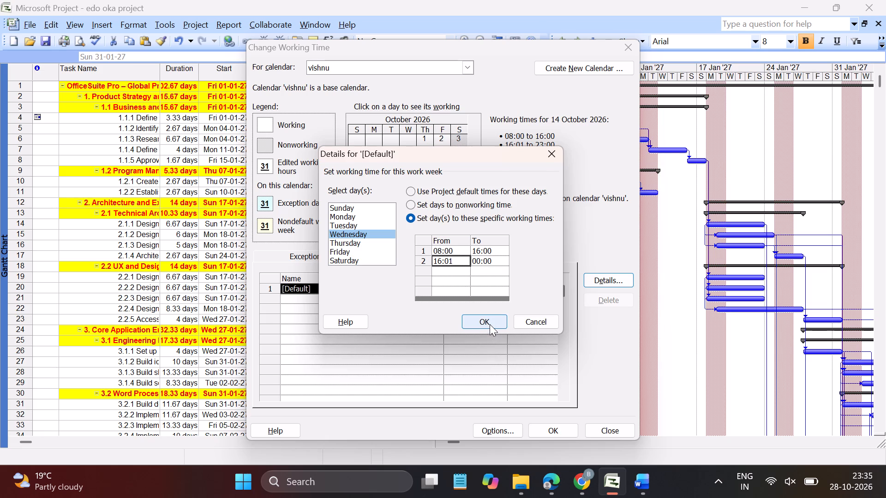
{"action": "left_click", "coordinate": [490, 323]}
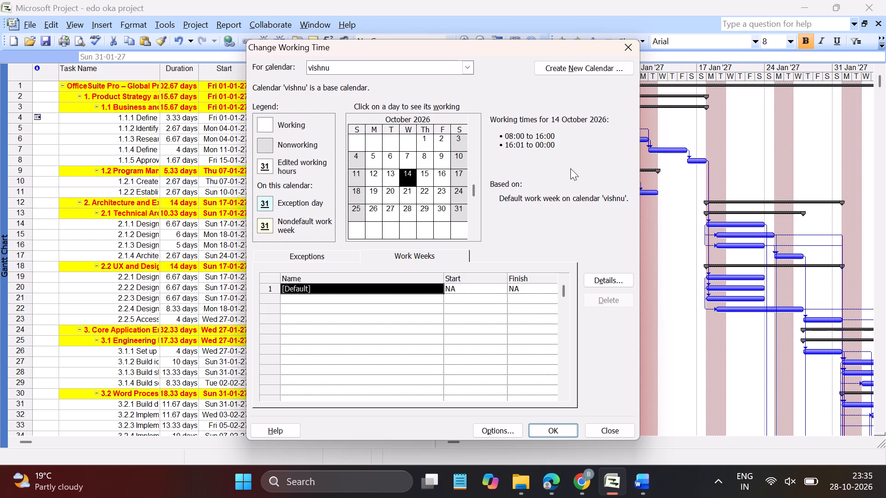
Capture a screenshot of the working time settings for the vishnu calendar, and close those settings.
{"action": "key", "text": "Print"}
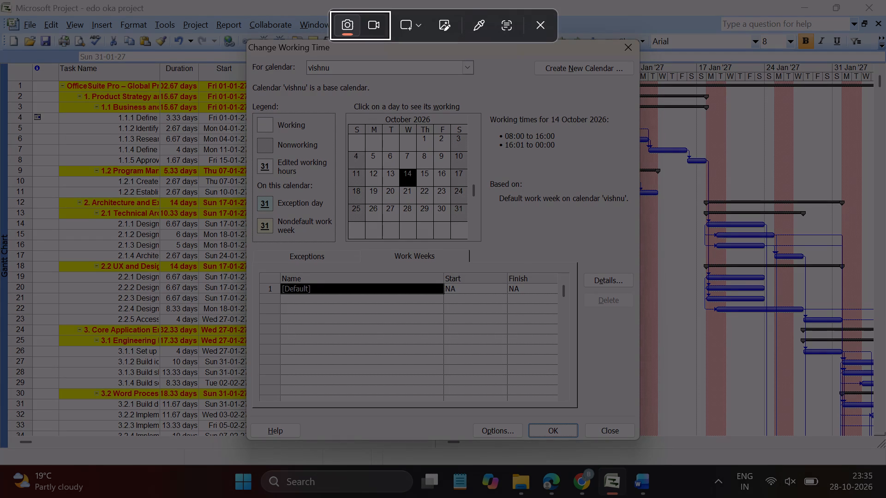
{"action": "left_click_drag", "start_coordinate": [244, 34], "coordinate": [617, 401]}
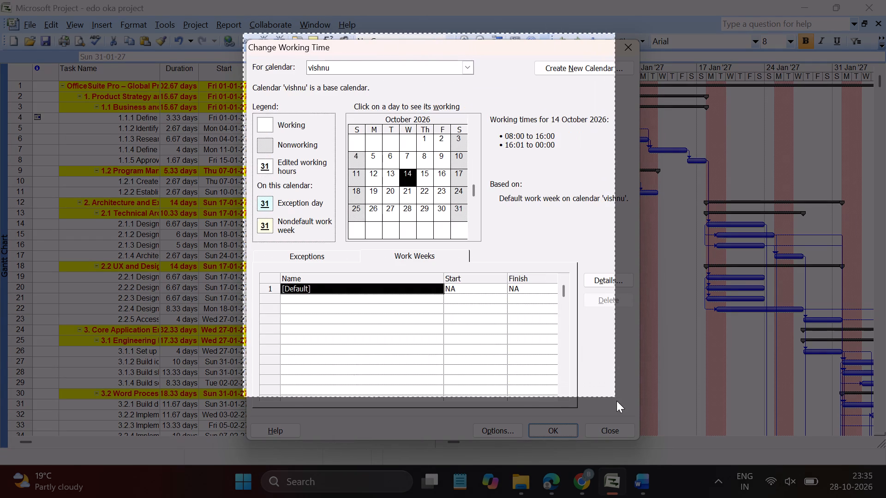
{"action": "left_click_drag", "start_coordinate": [617, 401], "coordinate": [648, 448]}
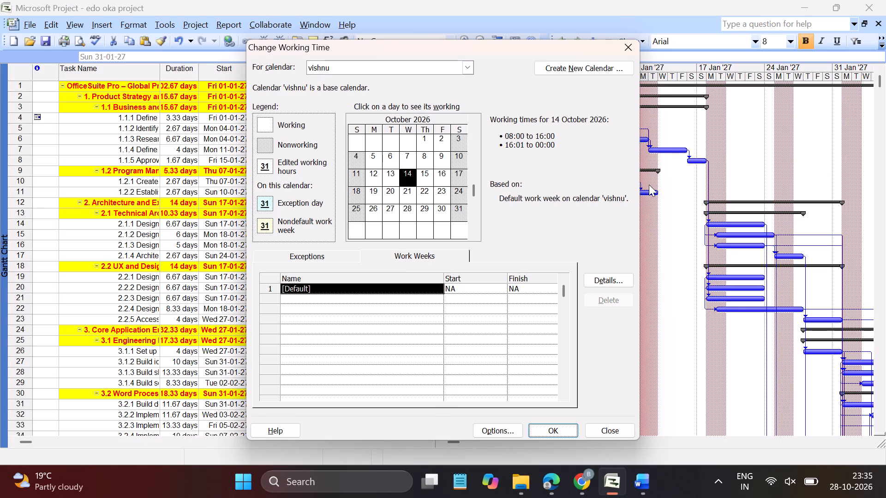
{"action": "left_click", "coordinate": [624, 50]}
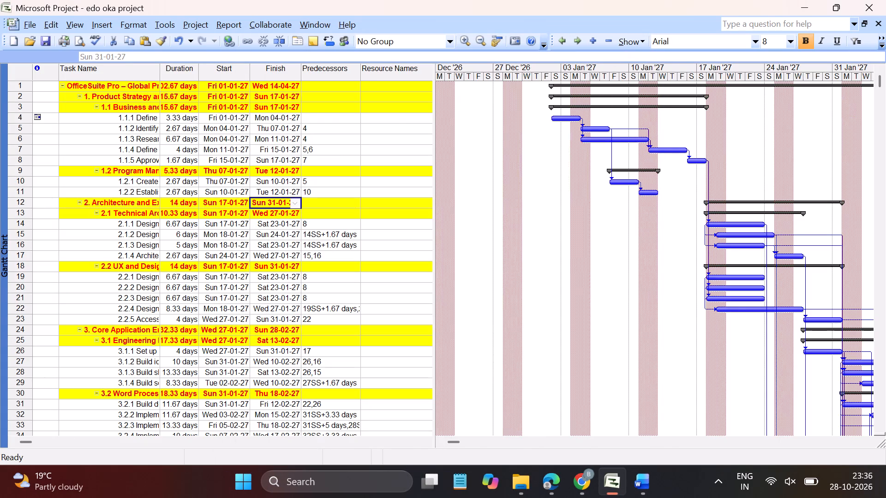
Switch the project from the Gantt Chart to the Calendar view.
{"action": "left_click", "coordinate": [69, 17]}
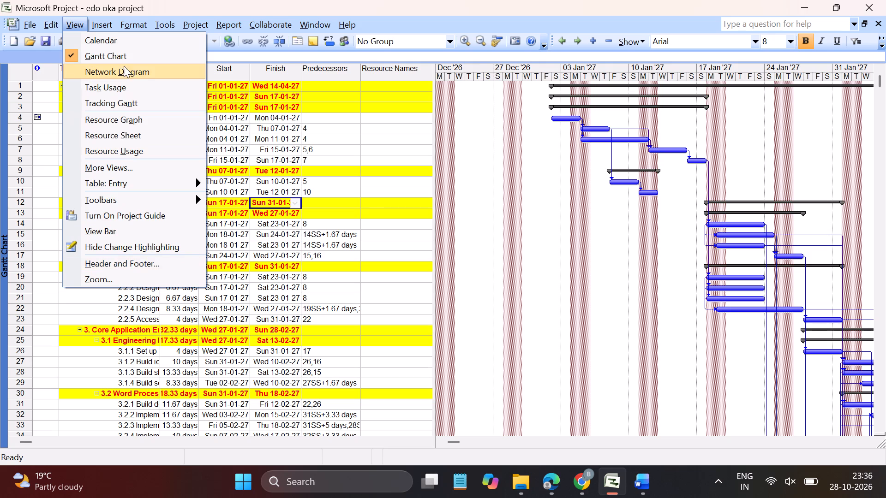
{"action": "left_click", "coordinate": [130, 45]}
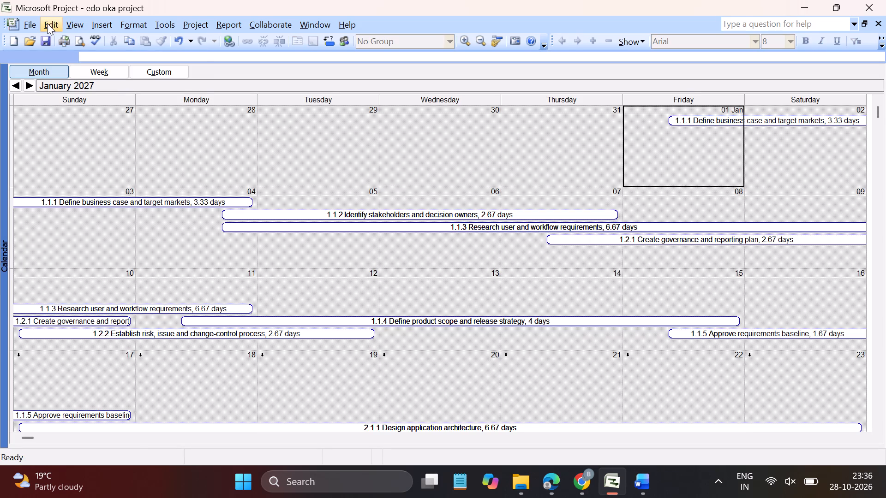
Review the project's calendar options, both directly and from the working time settings, and close them without changes.
{"action": "left_click", "coordinate": [75, 25]}
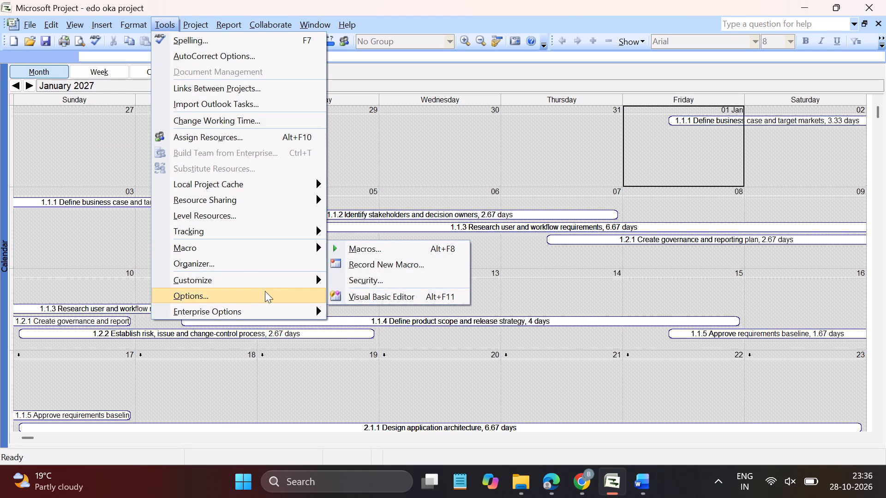
{"action": "left_click", "coordinate": [278, 288]}
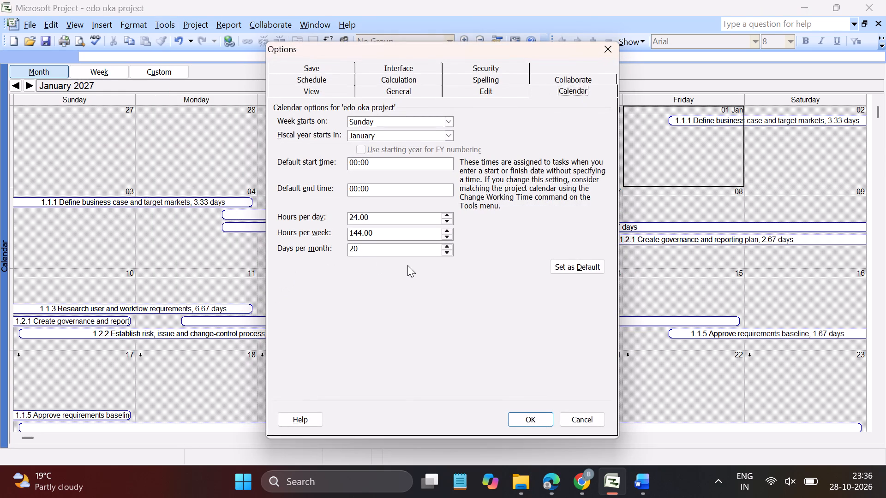
{"action": "left_click", "coordinate": [542, 420]}
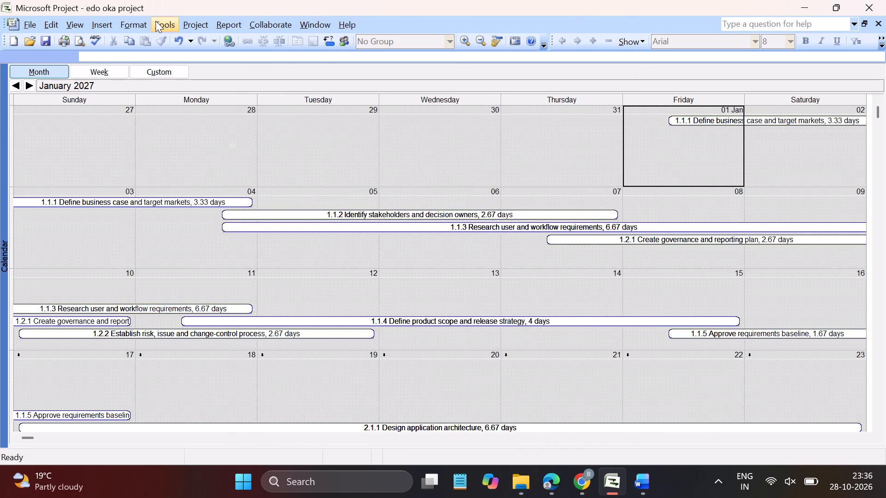
{"action": "left_click", "coordinate": [156, 21]}
{"action": "left_click", "coordinate": [220, 124]}
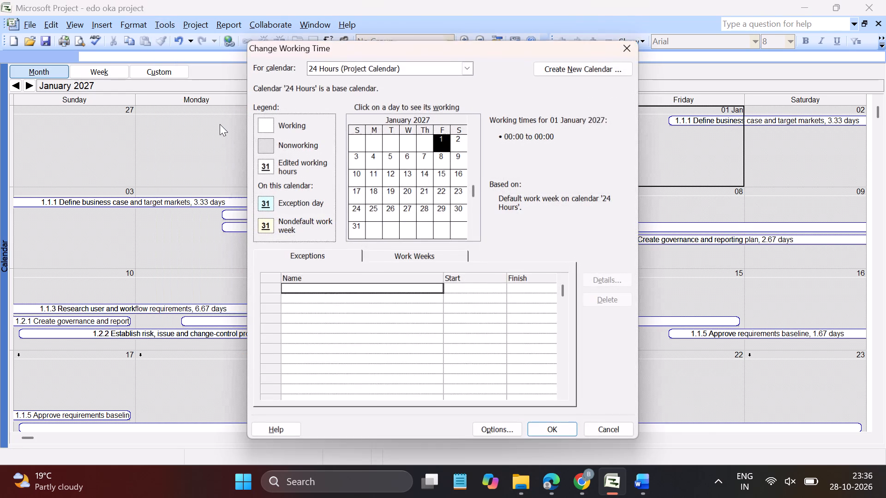
{"action": "left_click", "coordinate": [499, 433]}
{"action": "left_click", "coordinate": [499, 433]}
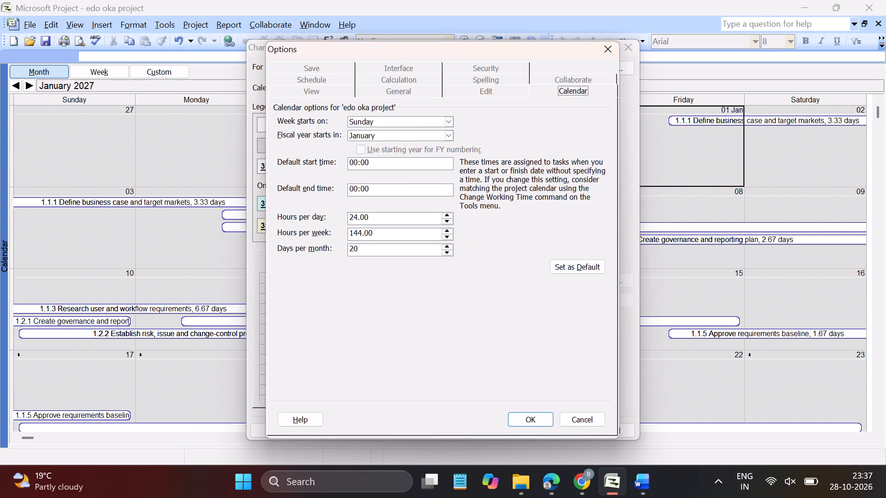
{"action": "left_click", "coordinate": [328, 92]}
{"action": "triple_click", "coordinate": [312, 94]}
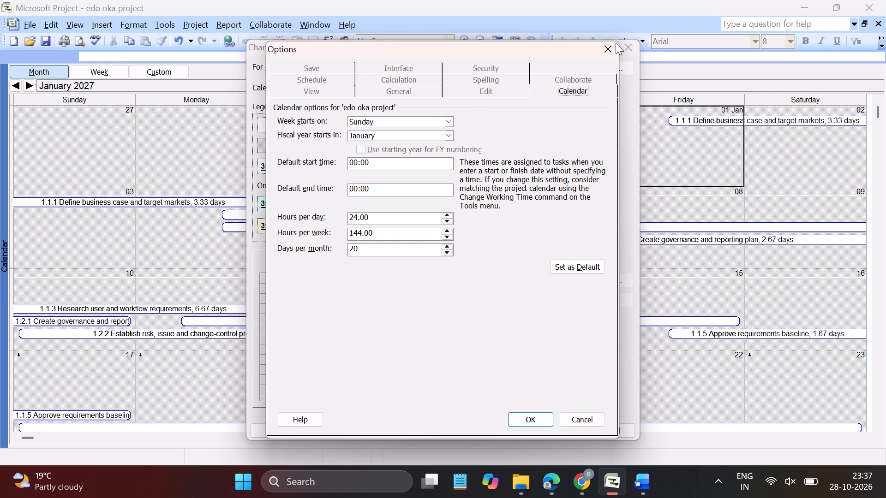
{"action": "left_click", "coordinate": [612, 46]}
{"action": "left_click", "coordinate": [626, 48]}
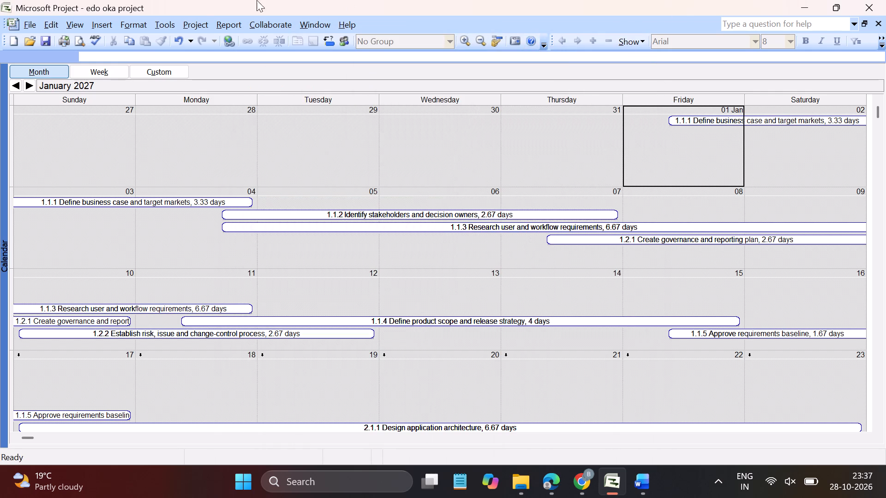
Open the project's View options and look at the available date formats.
{"action": "left_click", "coordinate": [158, 25]}
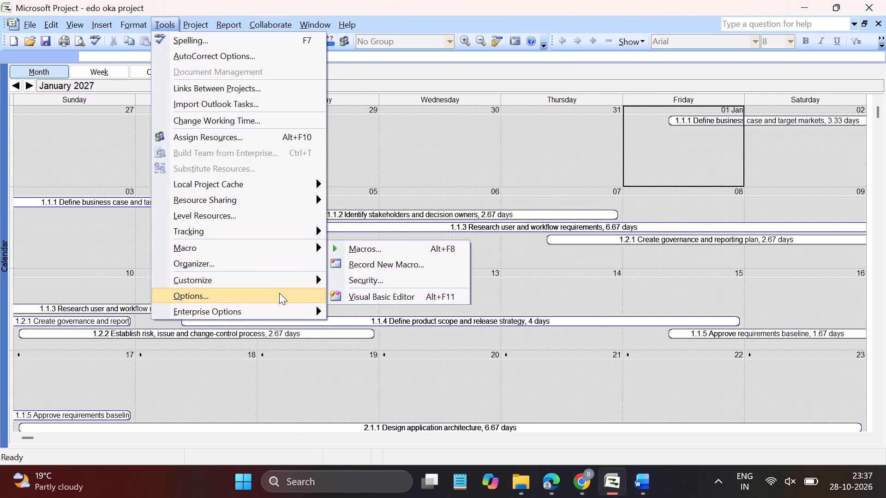
{"action": "left_click", "coordinate": [279, 293]}
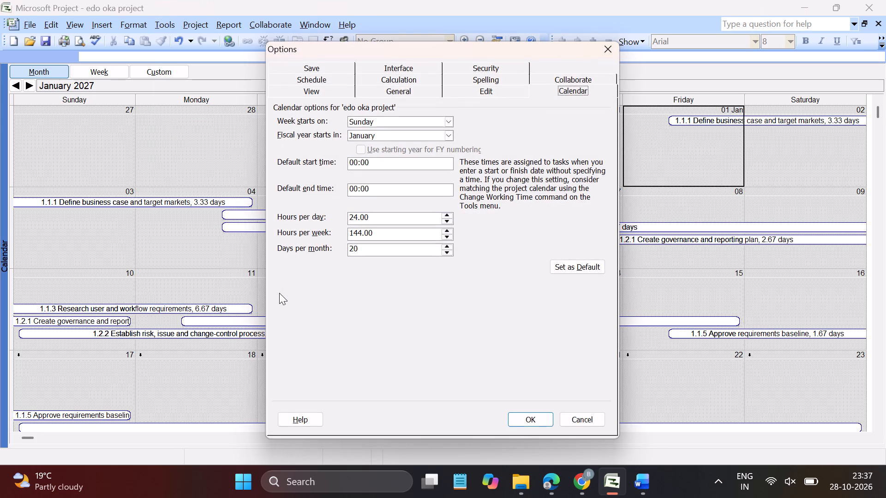
{"action": "left_click", "coordinate": [308, 91]}
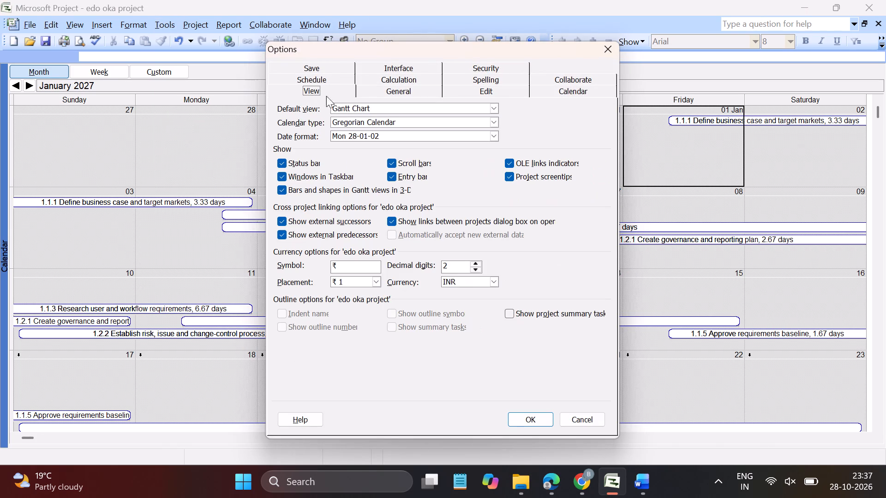
{"action": "left_click", "coordinate": [426, 136]}
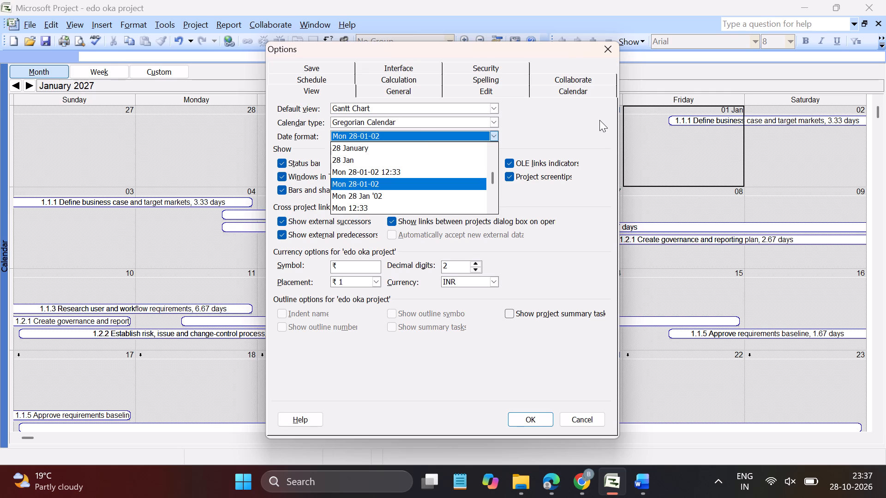
{"action": "left_click", "coordinate": [587, 120]}
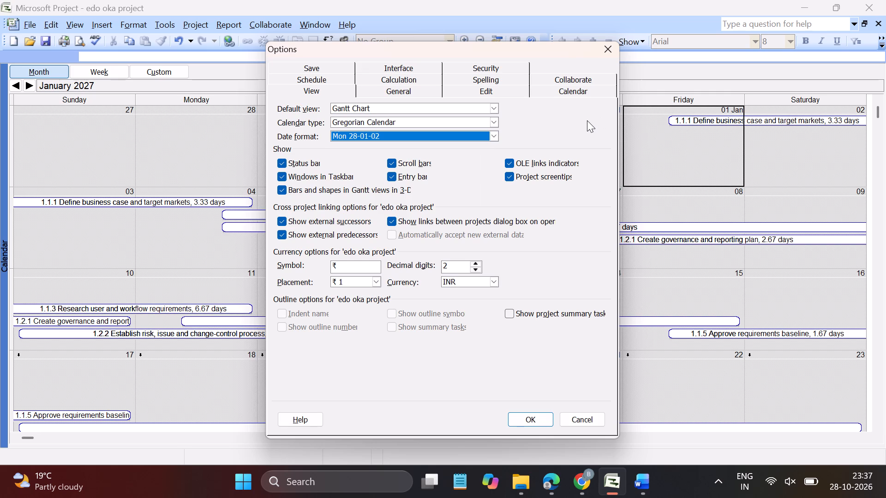
Look through the symbol placement choices and the list of currency codes in the project's currency options.
{"action": "left_click", "coordinate": [377, 285]}
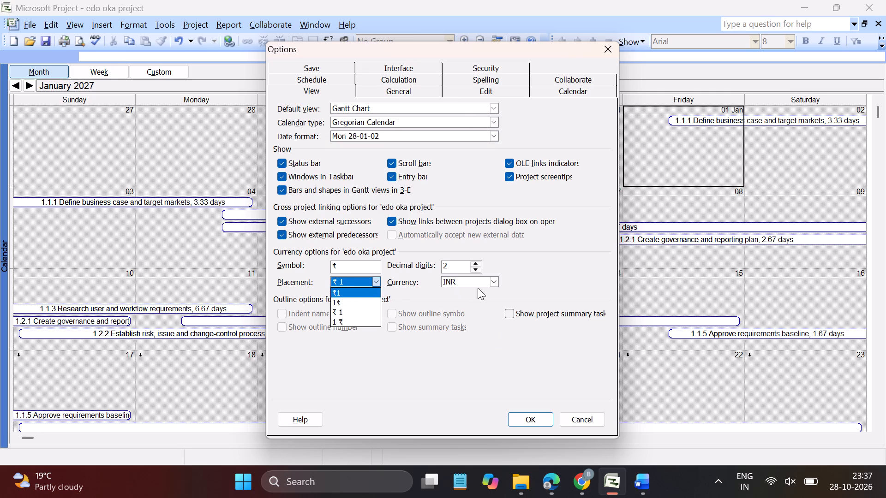
{"action": "left_click", "coordinate": [494, 282]}
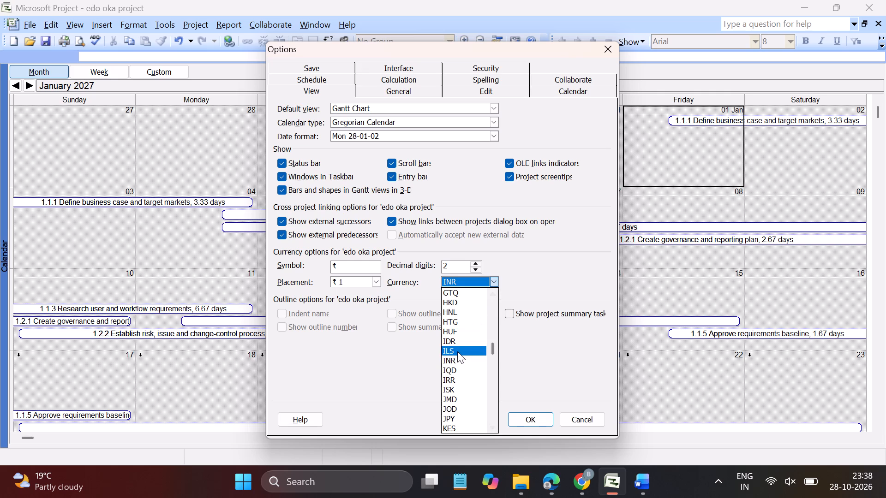
{"action": "scroll", "coordinate": [457, 351], "scroll_direction": "down", "scroll_amount": 2}
{"action": "scroll", "coordinate": [457, 351], "scroll_direction": "up", "scroll_amount": 1}
{"action": "left_click", "coordinate": [493, 296]}
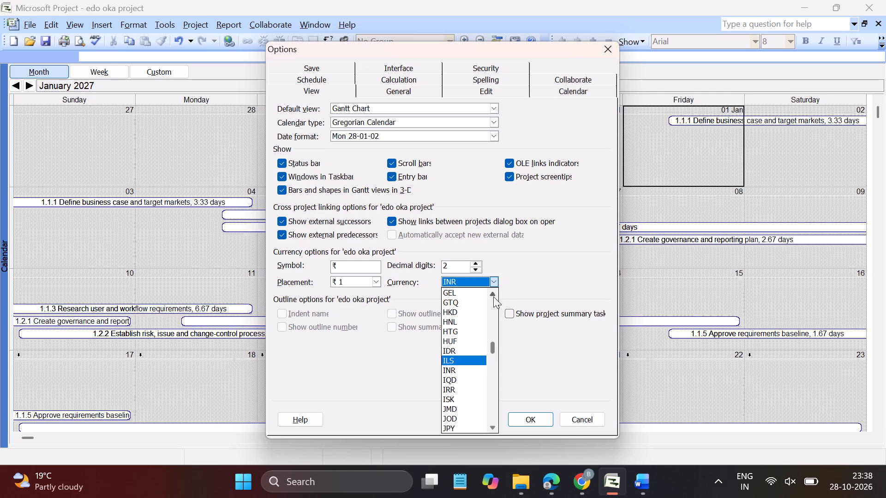
{"action": "triple_click", "coordinate": [493, 296]}
{"action": "triple_click", "coordinate": [493, 296]}
{"action": "triple_click", "coordinate": [493, 296]}
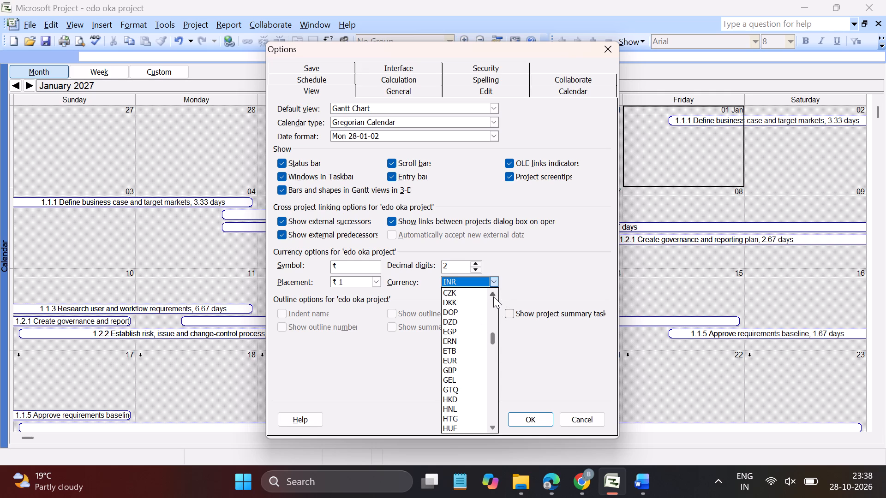
{"action": "left_click", "coordinate": [493, 296]}
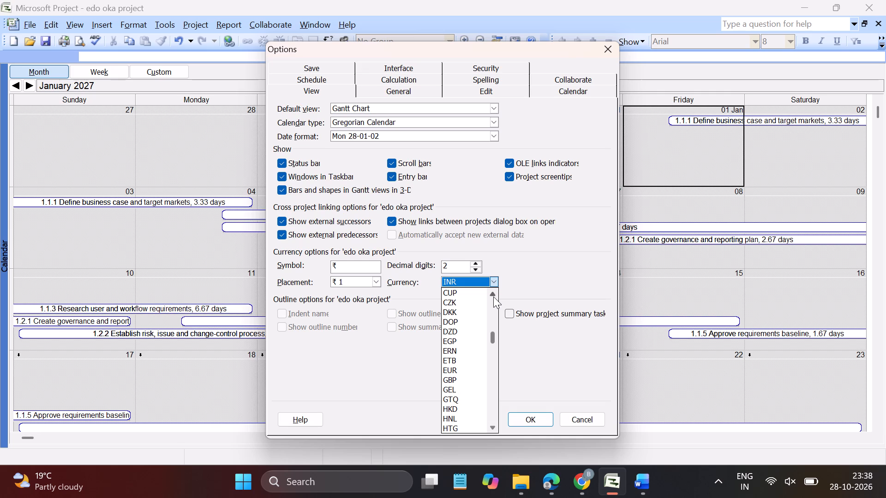
{"action": "triple_click", "coordinate": [493, 296]}
{"action": "triple_click", "coordinate": [493, 296]}
{"action": "triple_click", "coordinate": [493, 296]}
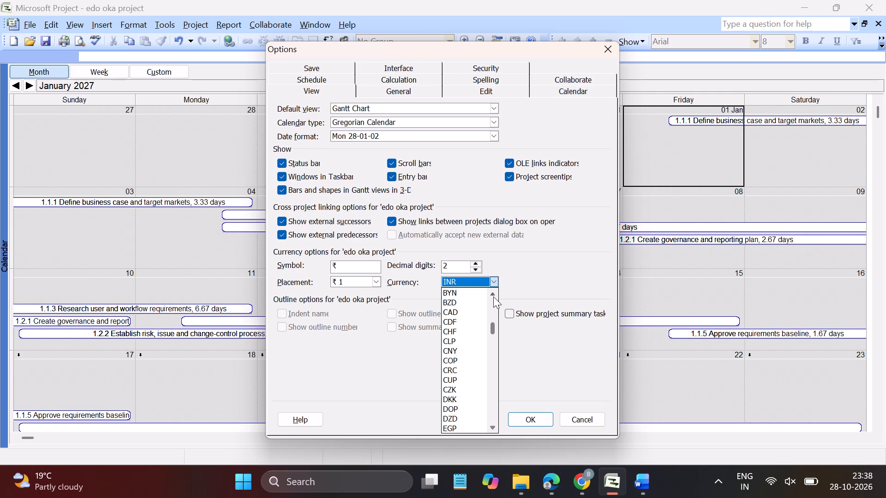
{"action": "triple_click", "coordinate": [493, 296]}
{"action": "triple_click", "coordinate": [493, 296]}
{"action": "triple_click", "coordinate": [493, 296]}
{"action": "triple_click", "coordinate": [493, 296]}
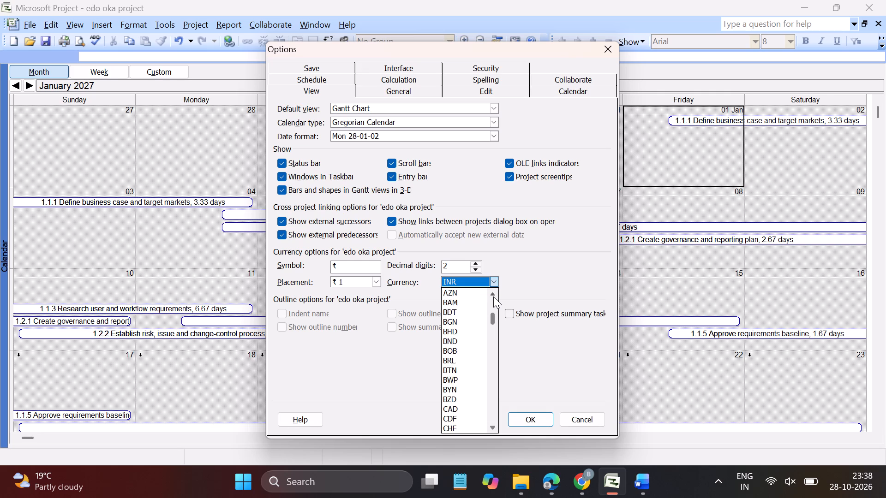
{"action": "triple_click", "coordinate": [493, 296]}
{"action": "left_click", "coordinate": [493, 296]}
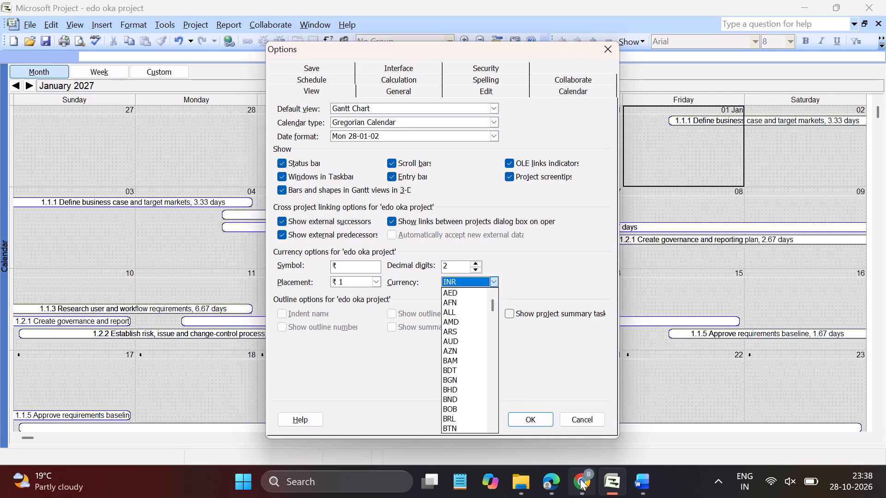
{"action": "left_click", "coordinate": [580, 479]}
{"action": "key", "text": "ctrl+t"}
{"action": "type", "text": "dollar short cut i9n mico"}
{"action": "key", "text": "BackSpace"}
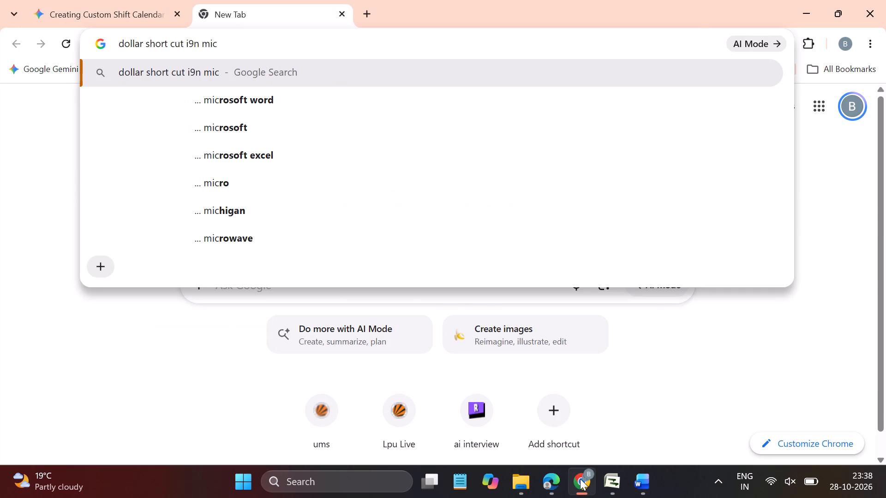
{"action": "type", "text": "rosoft projevct 2007 version"}
{"action": "key", "text": "Return"}
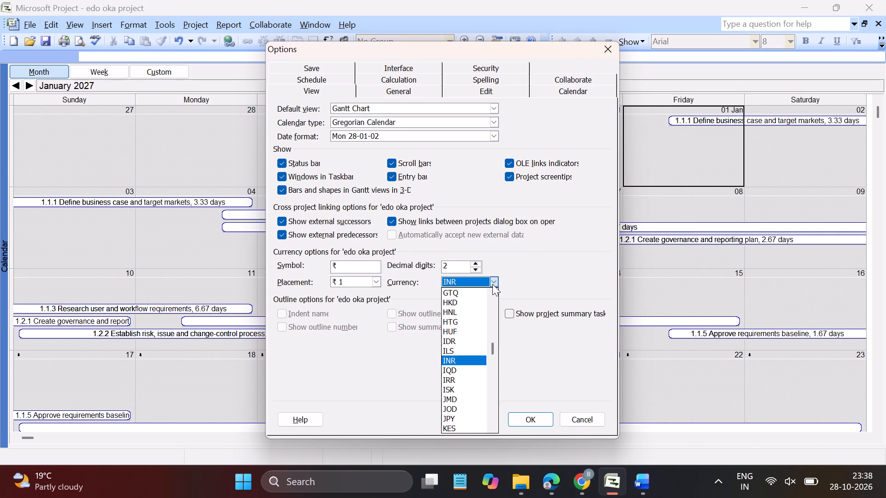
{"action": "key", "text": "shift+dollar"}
{"action": "scroll", "coordinate": [459, 338], "scroll_direction": "up", "scroll_amount": 3}
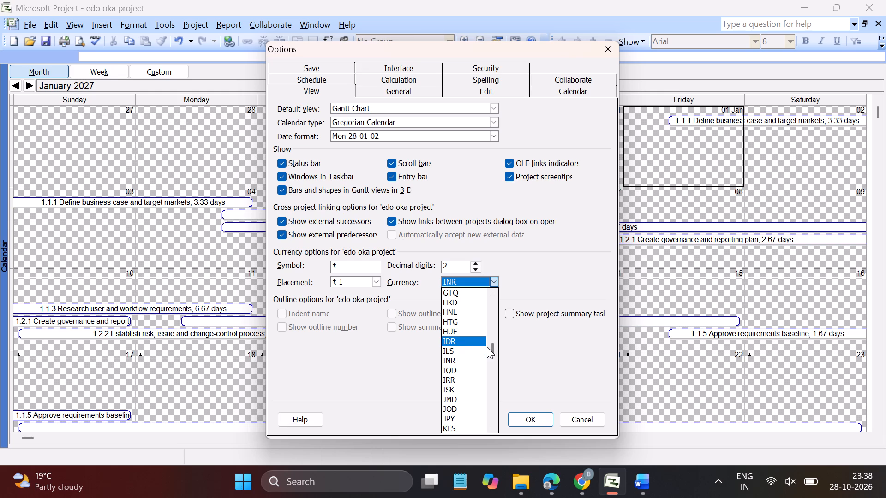
{"action": "left_click_drag", "start_coordinate": [493, 350], "coordinate": [491, 379]}
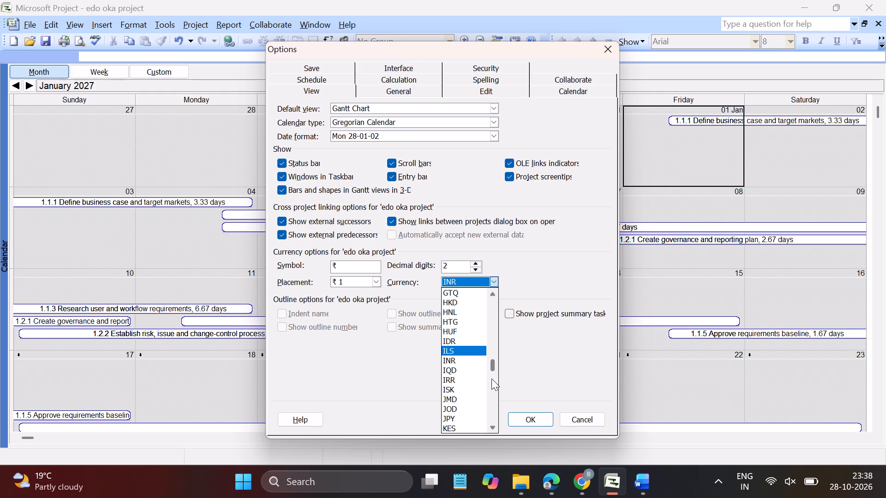
{"action": "left_click_drag", "start_coordinate": [491, 379], "coordinate": [491, 395]}
{"action": "triple_click", "coordinate": [491, 426]}
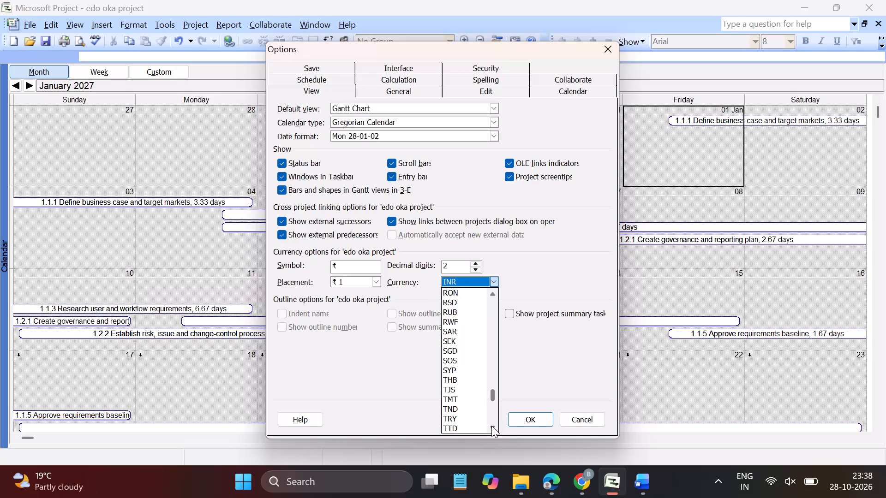
{"action": "triple_click", "coordinate": [491, 426]}
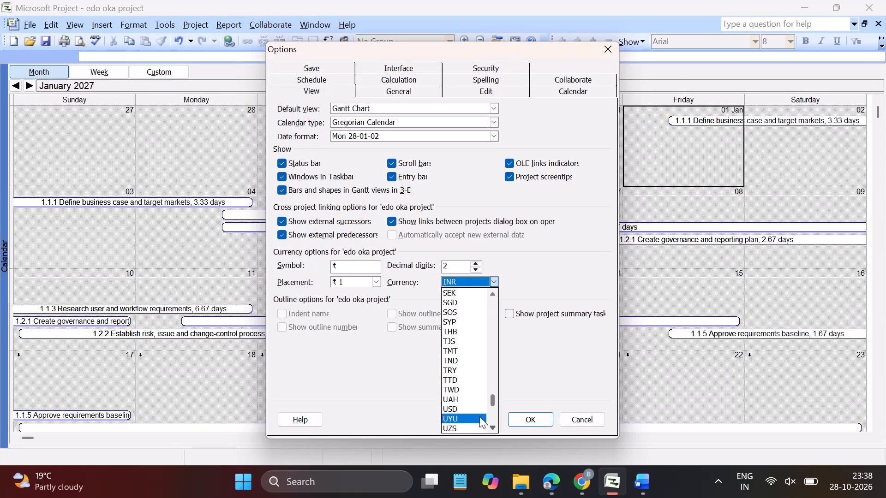
{"action": "left_click", "coordinate": [457, 407]}
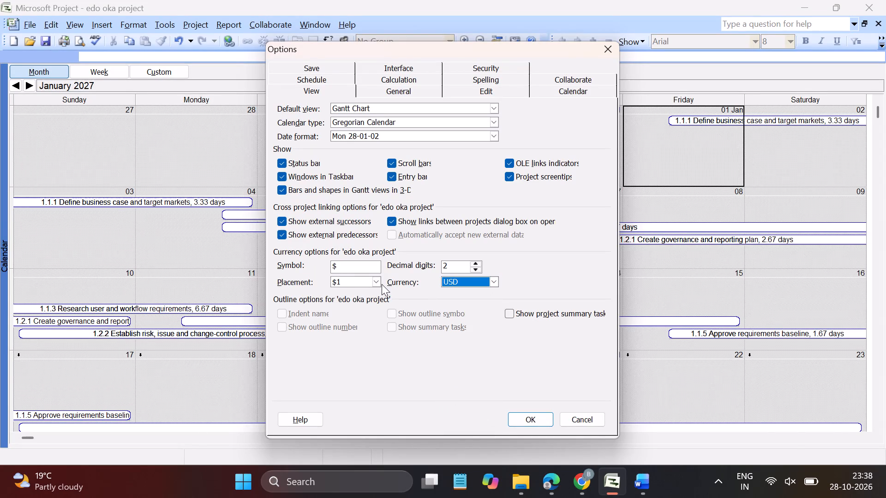
{"action": "scroll", "coordinate": [515, 385], "scroll_direction": "down", "scroll_amount": 3}
{"action": "scroll", "coordinate": [516, 387], "scroll_direction": "up", "scroll_amount": 8, "text": "ctrl"}
{"action": "scroll", "coordinate": [516, 387], "scroll_direction": "down", "scroll_amount": 2}
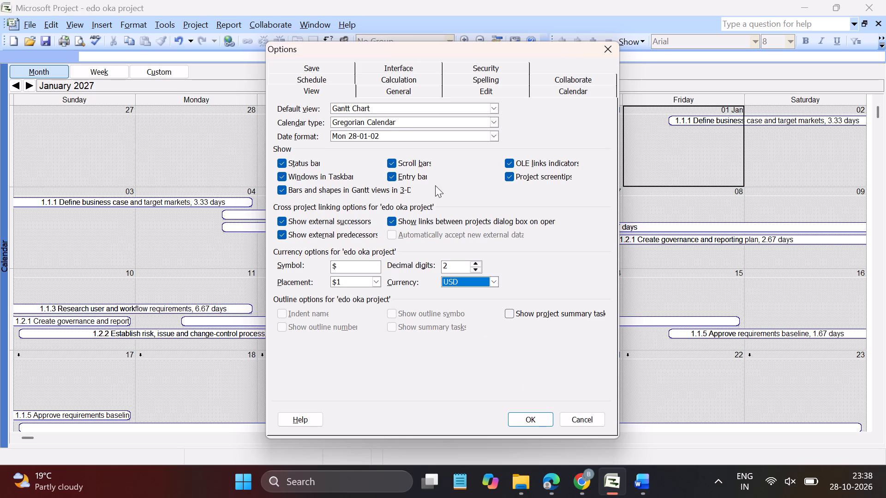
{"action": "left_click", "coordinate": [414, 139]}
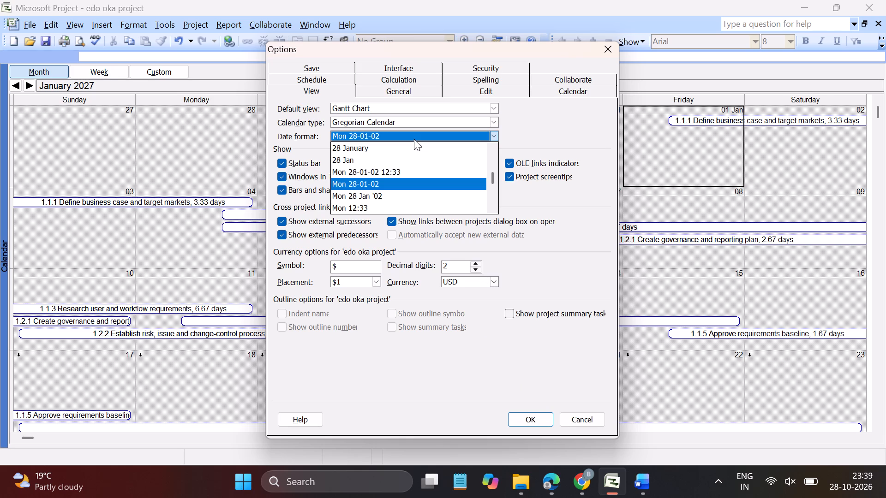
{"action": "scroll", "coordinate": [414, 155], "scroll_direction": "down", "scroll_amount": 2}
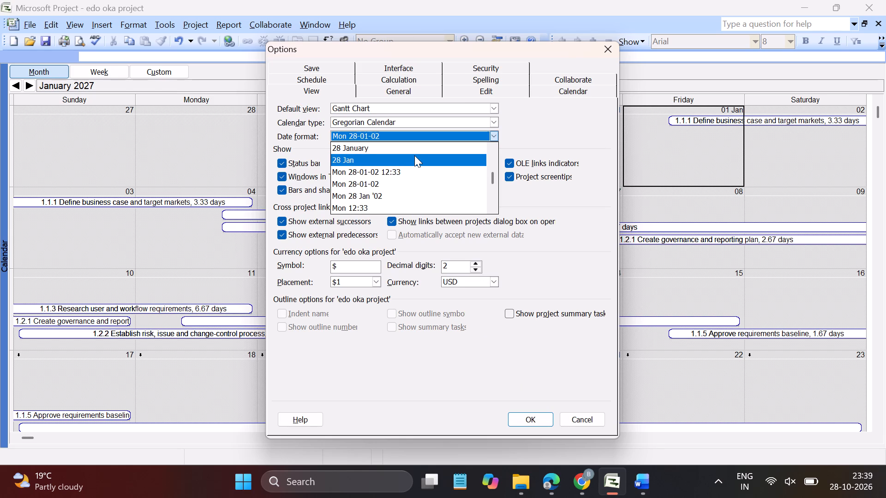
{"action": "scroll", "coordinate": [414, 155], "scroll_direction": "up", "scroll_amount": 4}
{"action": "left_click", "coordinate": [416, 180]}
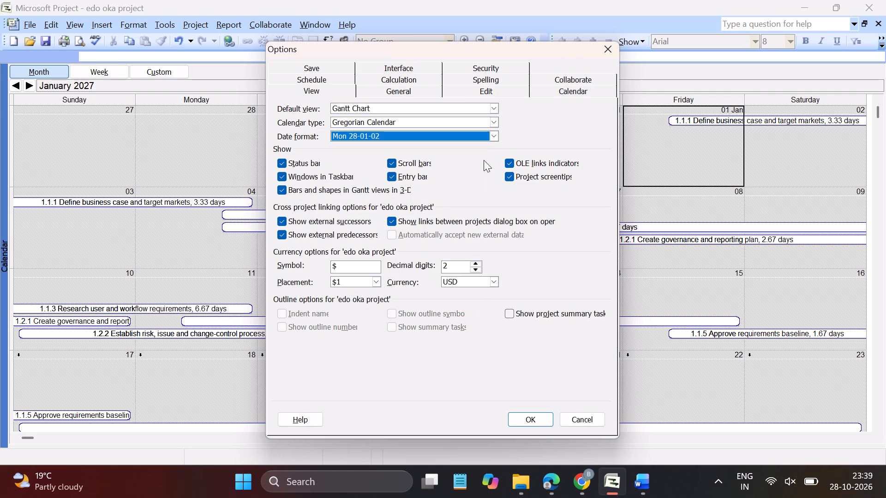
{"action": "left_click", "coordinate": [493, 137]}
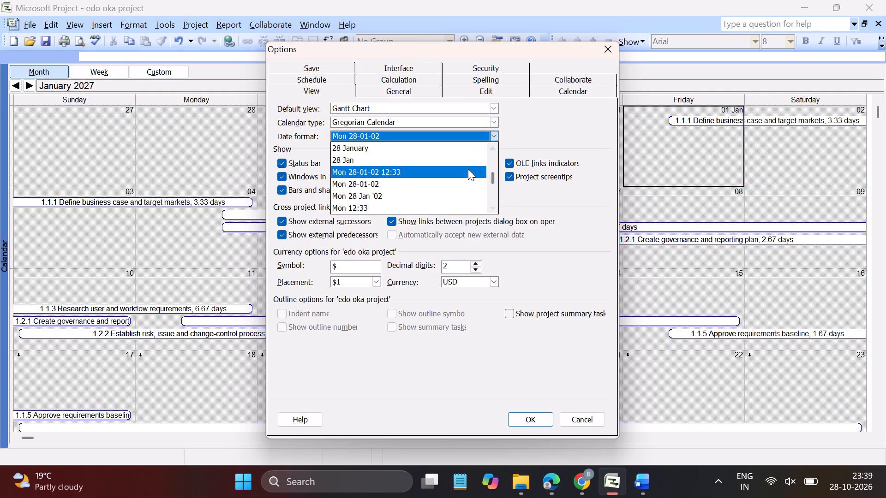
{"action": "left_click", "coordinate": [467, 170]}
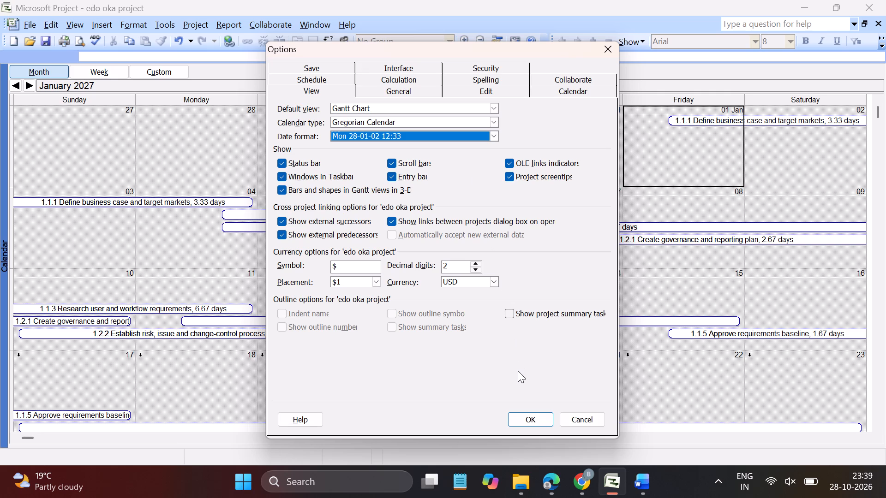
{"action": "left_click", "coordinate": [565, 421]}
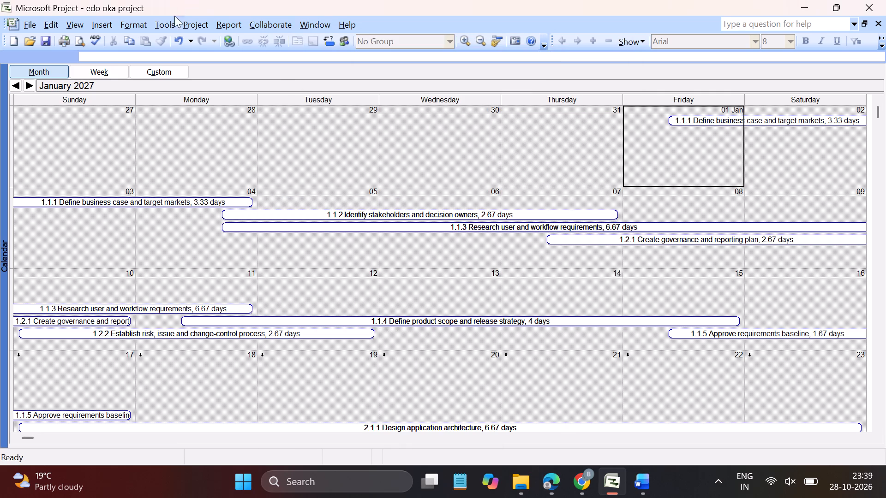
Set the project's date format to Mon 28-01-02 12:33 in the View options.
{"action": "left_click", "coordinate": [169, 20]}
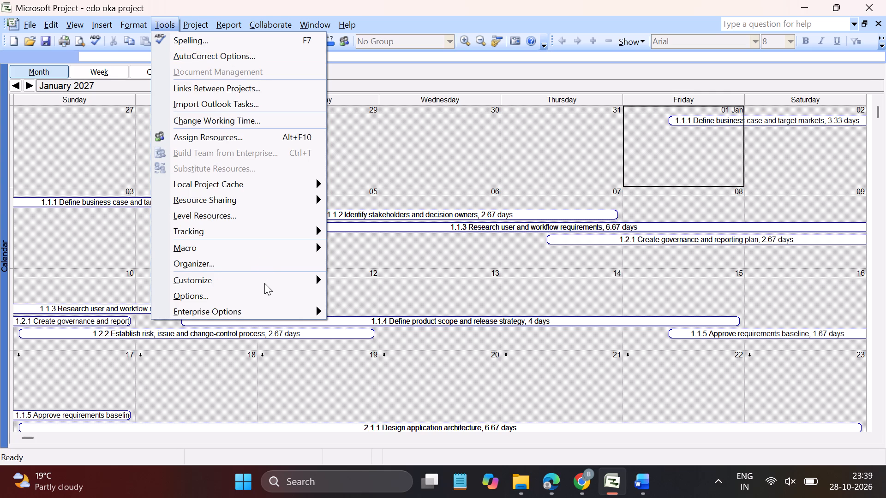
{"action": "left_click", "coordinate": [266, 294]}
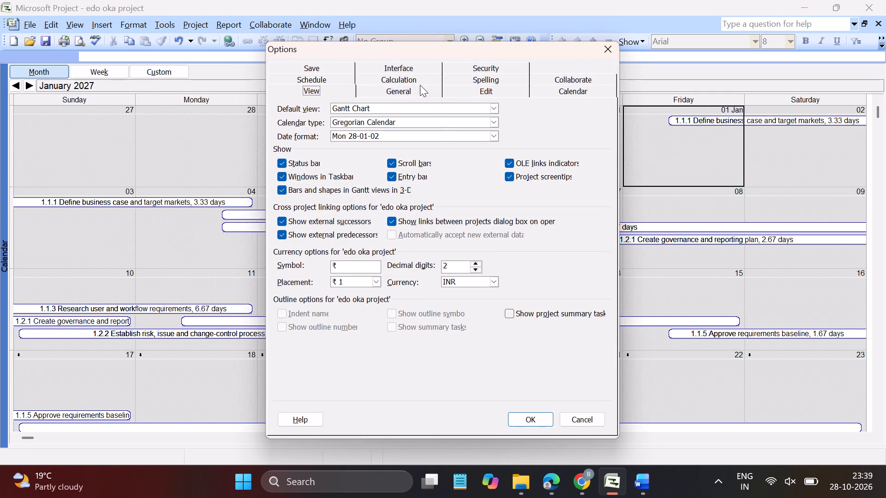
{"action": "left_click", "coordinate": [438, 133]}
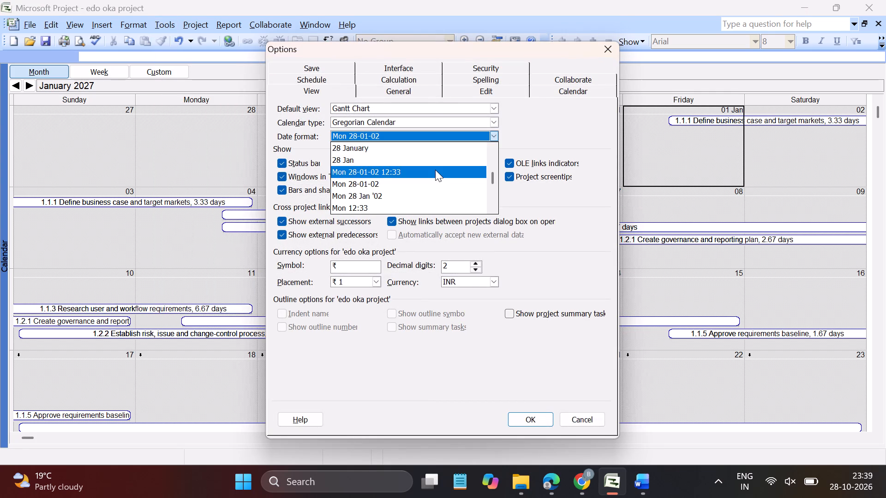
{"action": "left_click", "coordinate": [435, 170]}
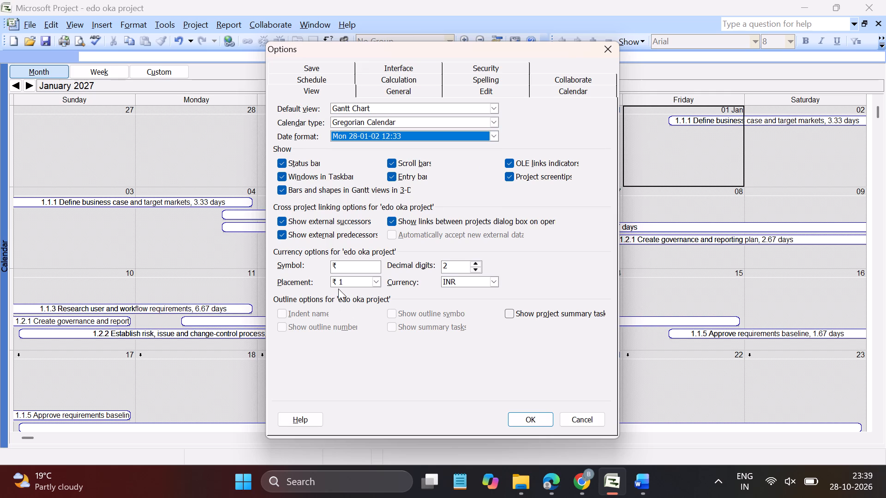
Set the project's currency to USD and apply the View options.
{"action": "left_click", "coordinate": [474, 282]}
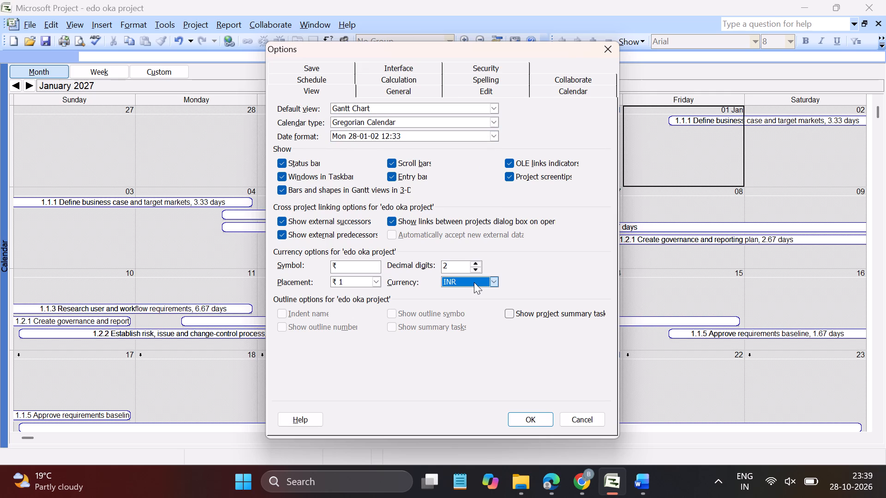
{"action": "left_click_drag", "start_coordinate": [493, 350], "coordinate": [493, 355]}
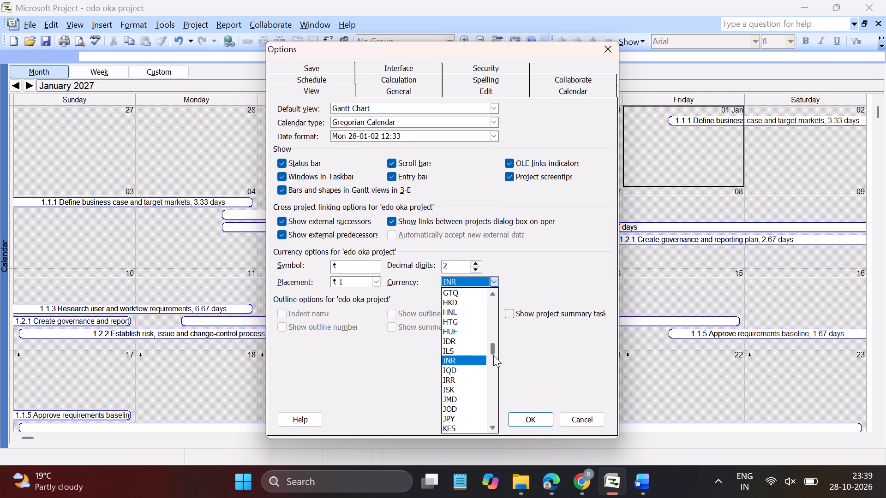
{"action": "left_click_drag", "start_coordinate": [493, 355], "coordinate": [494, 397]}
{"action": "left_click_drag", "start_coordinate": [494, 397], "coordinate": [494, 403]}
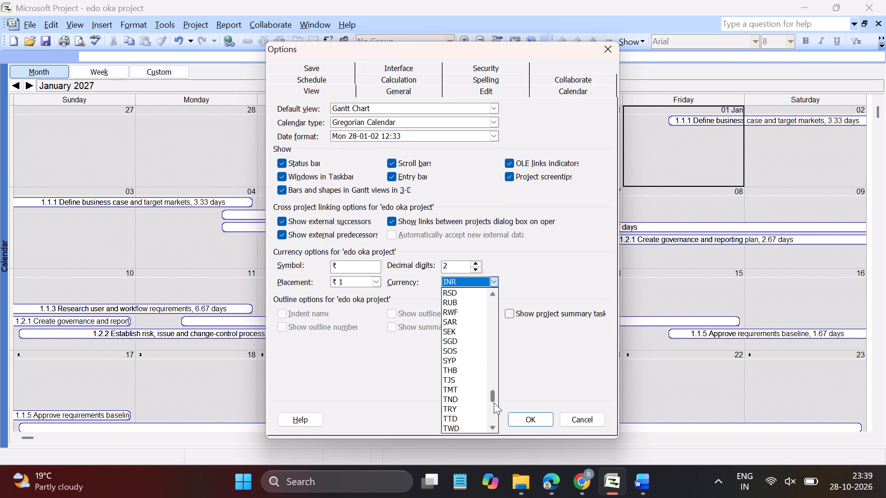
{"action": "left_click_drag", "start_coordinate": [494, 403], "coordinate": [494, 417]}
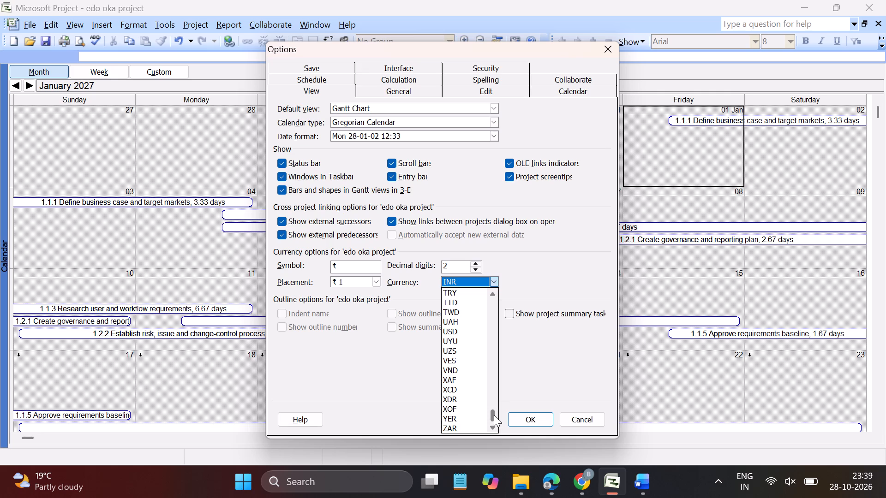
{"action": "left_click", "coordinate": [463, 331]}
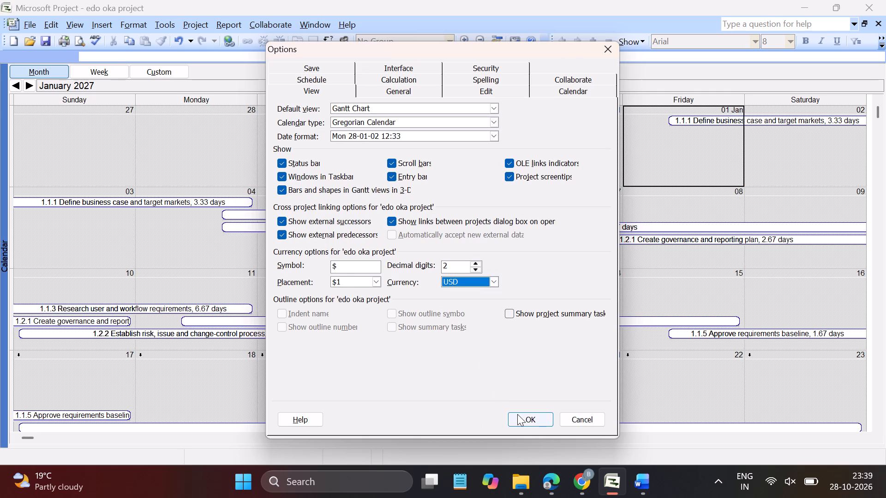
{"action": "left_click", "coordinate": [517, 414]}
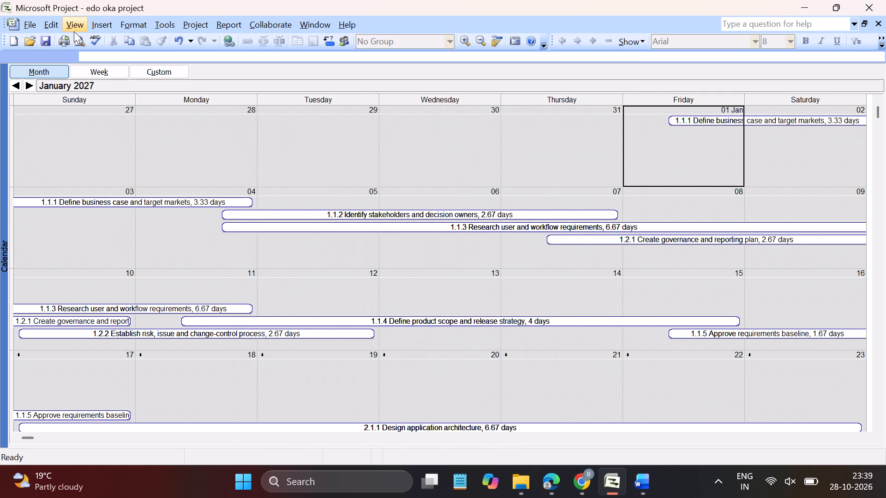
Switch to the Resource Sheet view.
{"action": "left_click", "coordinate": [72, 28]}
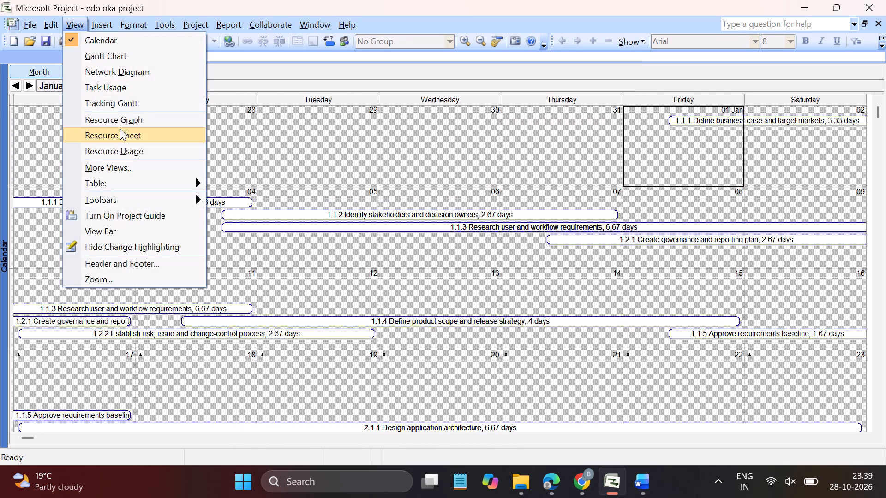
{"action": "left_click", "coordinate": [120, 129]}
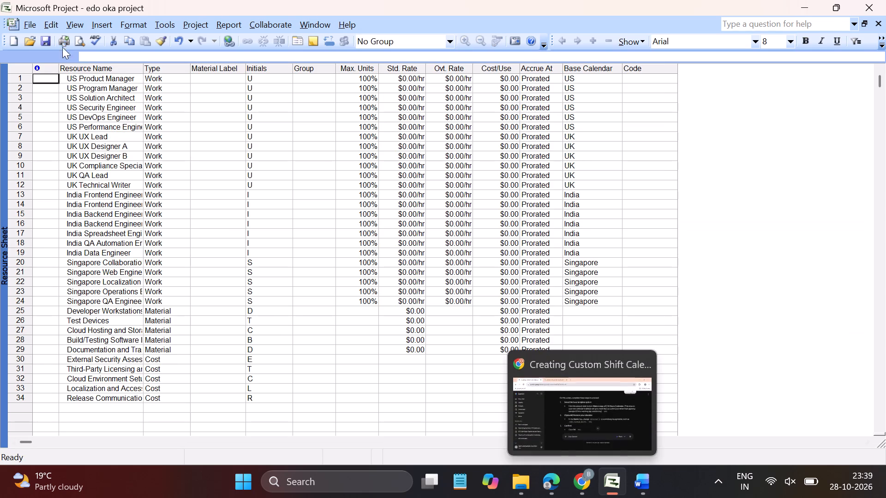
In US Product Manager's default work week, give Wednesday specific working times, starting the second shift at 16:01 and trying to end it at 00.
{"action": "left_click", "coordinate": [86, 25]}
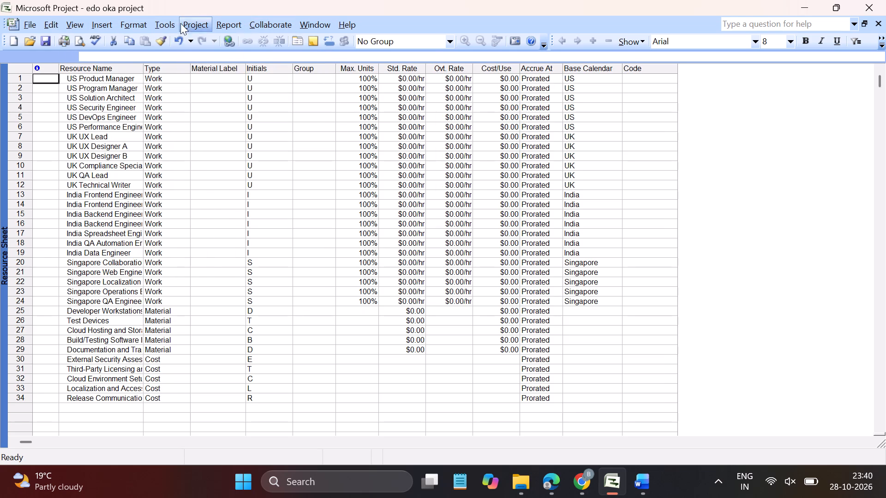
{"action": "left_click", "coordinate": [198, 119]}
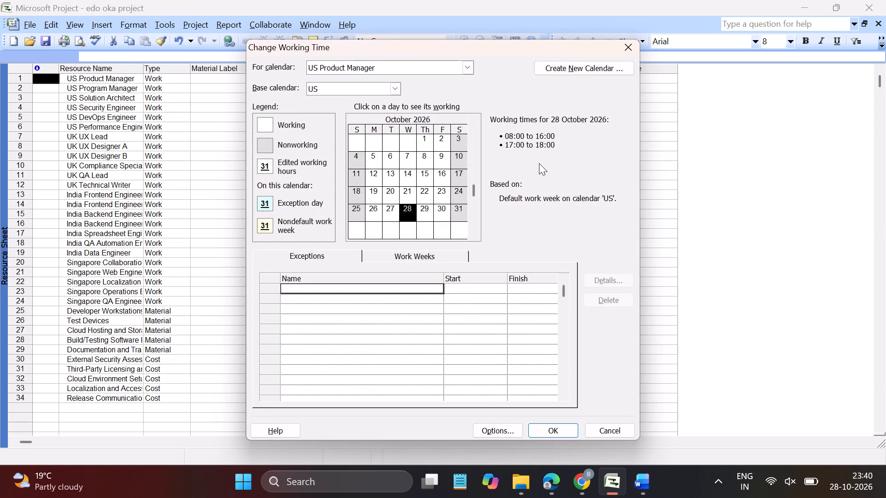
{"action": "left_click", "coordinate": [427, 263]}
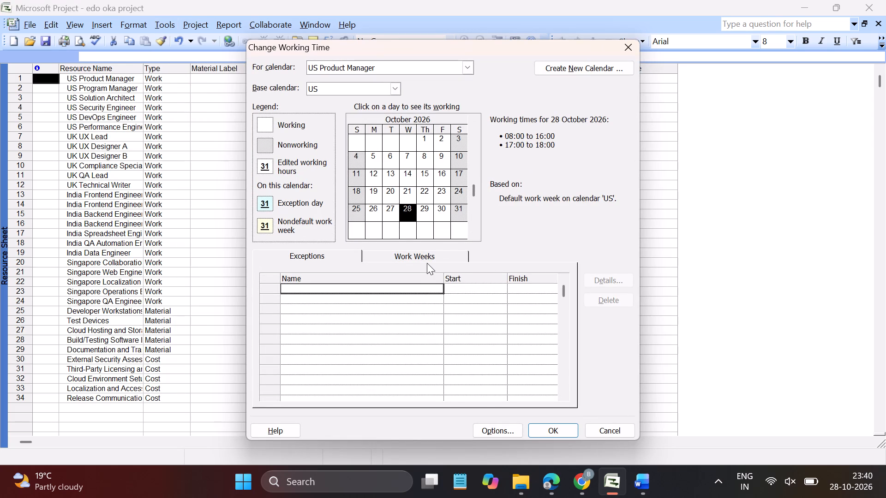
{"action": "left_click", "coordinate": [423, 259]}
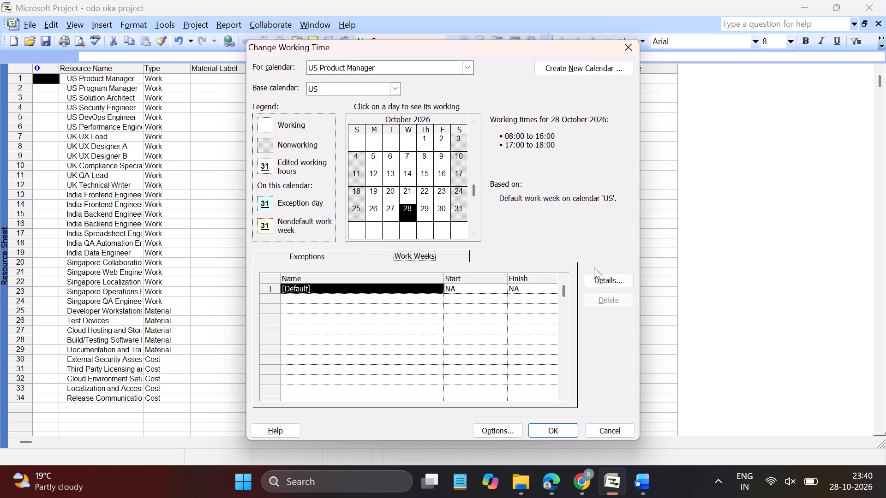
{"action": "left_click", "coordinate": [620, 276]}
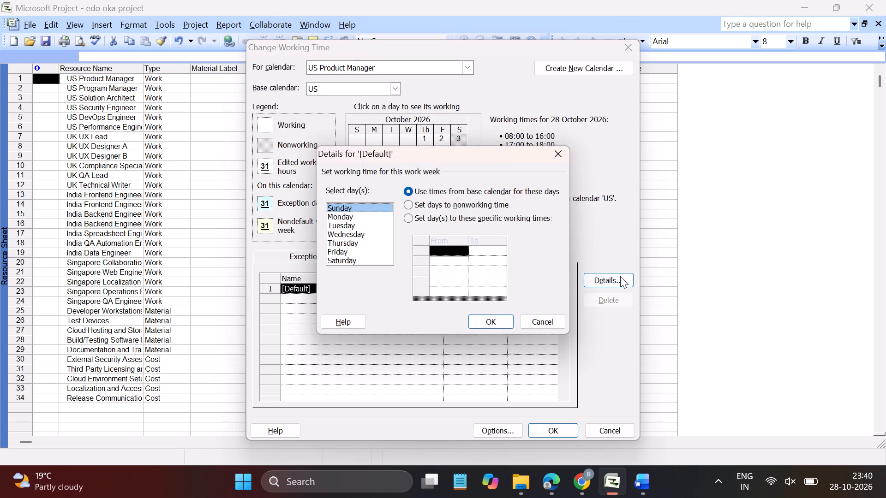
{"action": "left_click_drag", "start_coordinate": [413, 153], "coordinate": [411, 252]}
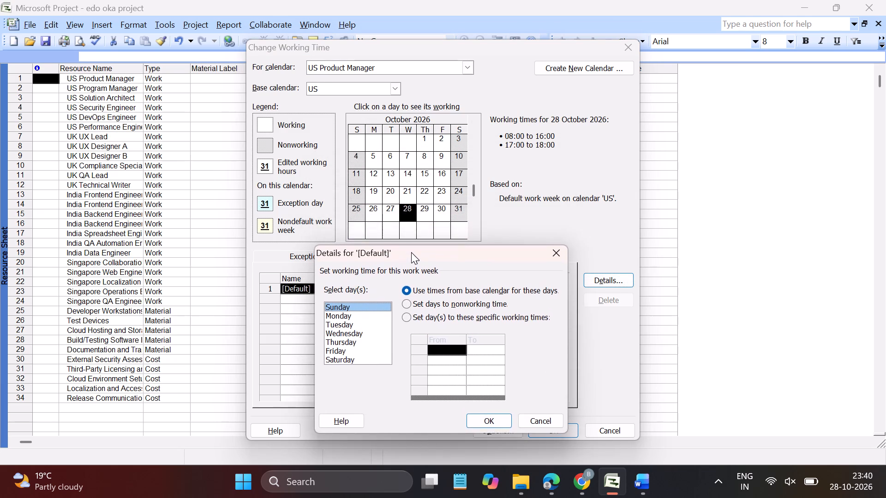
{"action": "left_click_drag", "start_coordinate": [411, 252], "coordinate": [405, 169]}
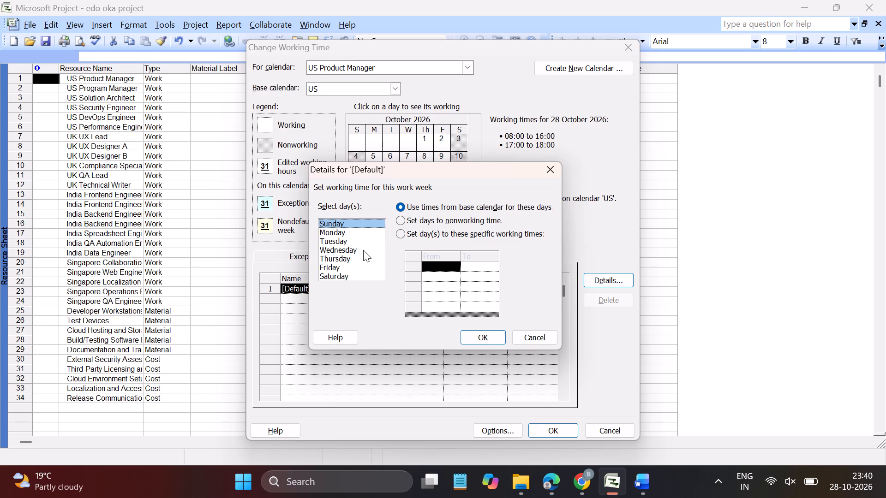
{"action": "left_click", "coordinate": [363, 250]}
{"action": "left_click", "coordinate": [404, 230]}
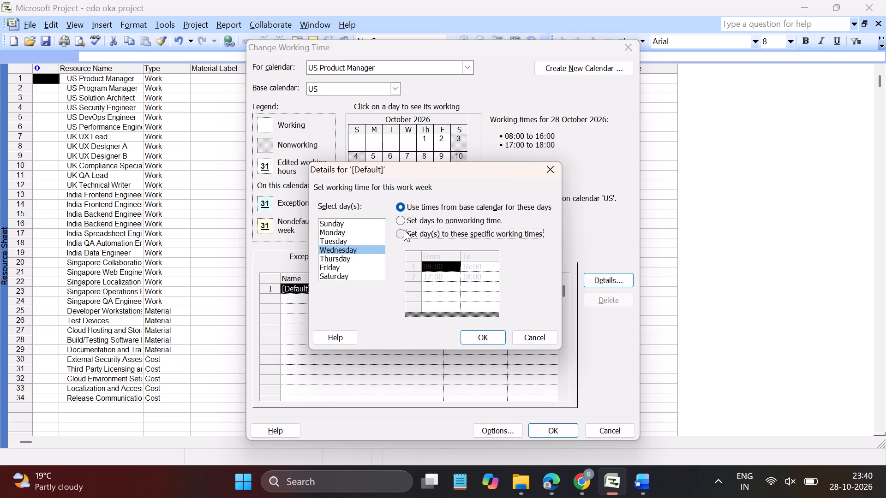
{"action": "left_click", "coordinate": [475, 268]}
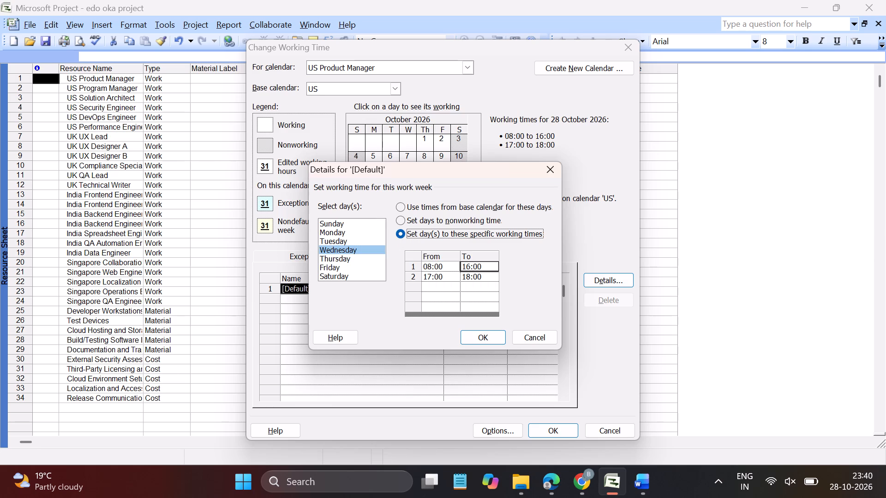
{"action": "left_click", "coordinate": [431, 281]}
{"action": "type", "text": "16:01"}
{"action": "key", "text": "Right"}
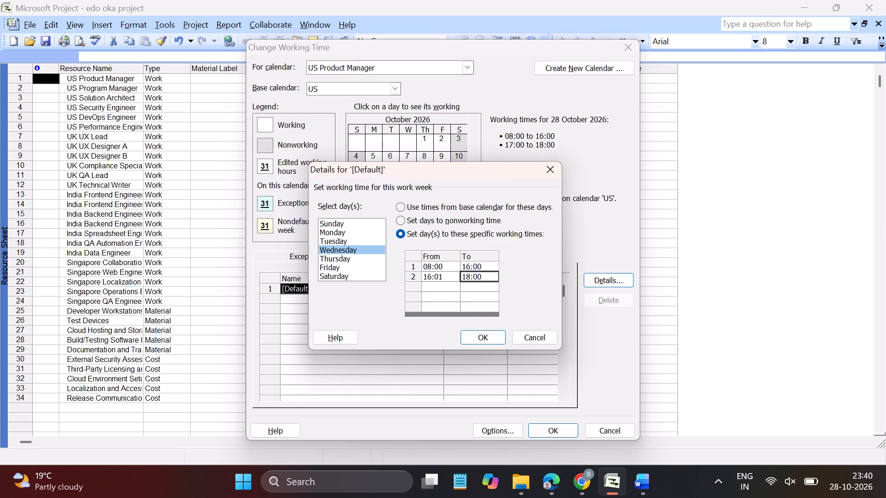
{"action": "type", "text": "00"}
{"action": "left_click", "coordinate": [476, 334]}
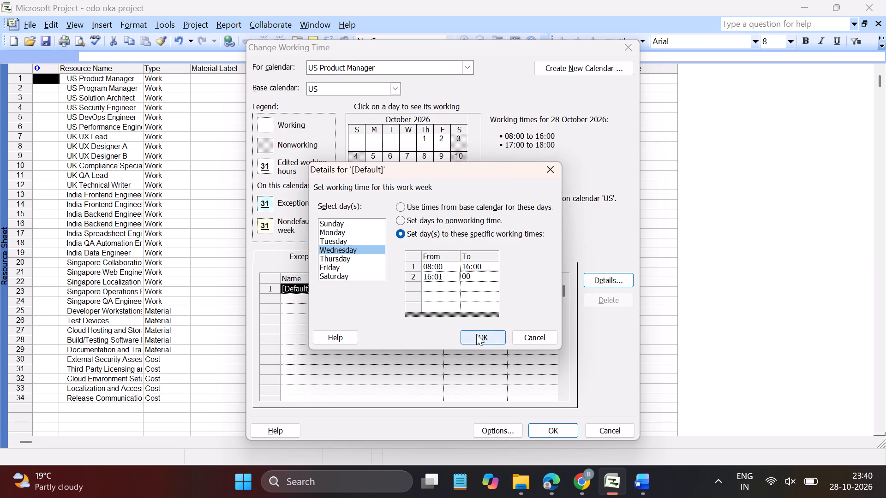
{"action": "left_click", "coordinate": [485, 340]}
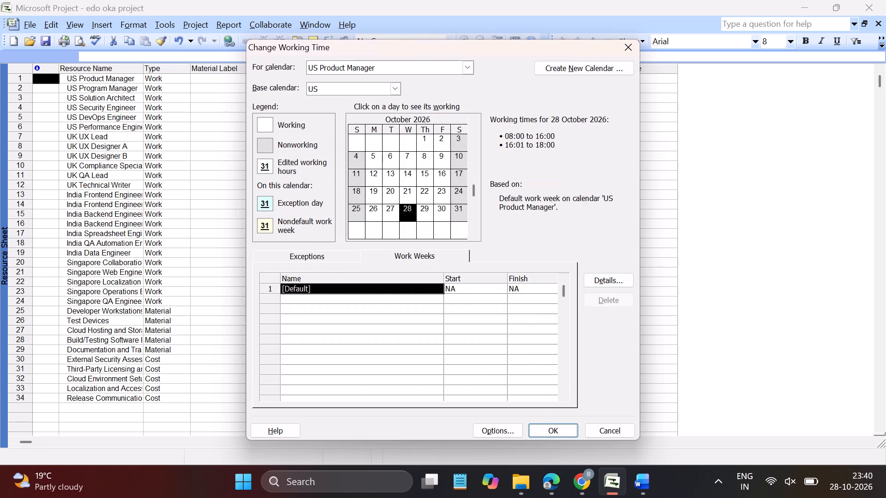
Check US Product Manager's working times for 28 and 21 October 2026.
{"action": "left_click", "coordinate": [408, 210]}
{"action": "left_click", "coordinate": [408, 190]}
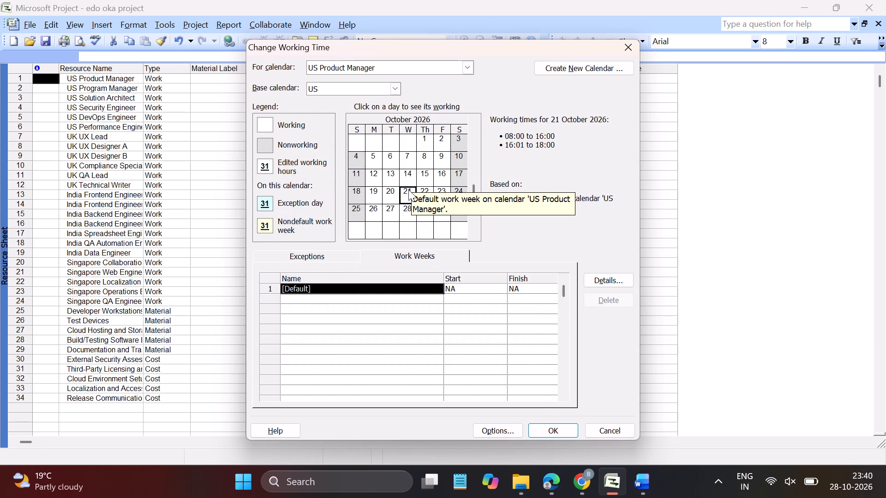
Check the project's calendar options, including the default start and end times and hours per day.
{"action": "left_click", "coordinate": [491, 428]}
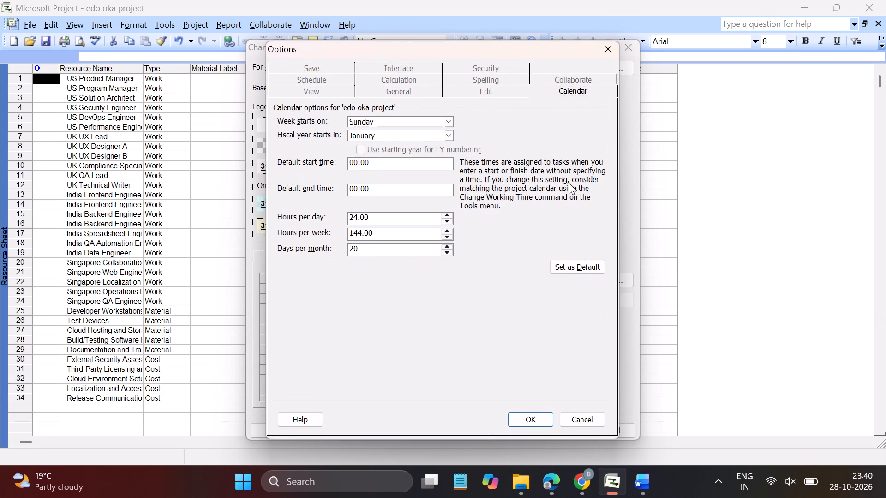
{"action": "left_click", "coordinate": [604, 53]}
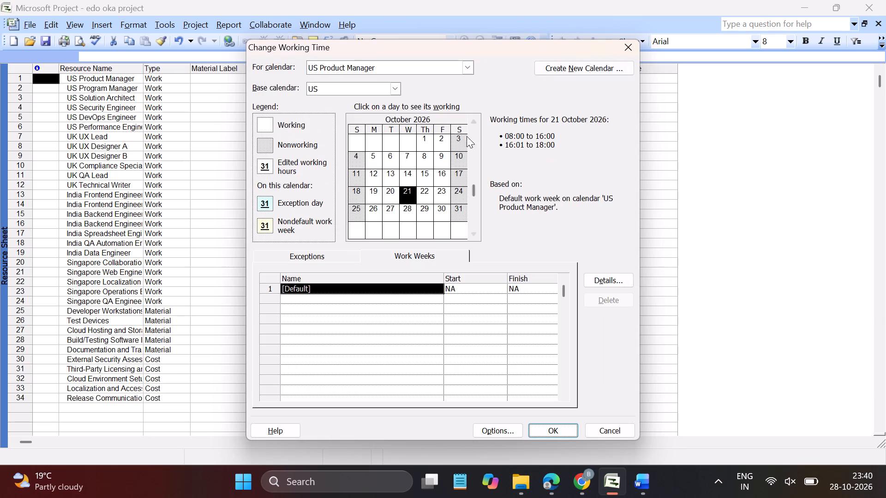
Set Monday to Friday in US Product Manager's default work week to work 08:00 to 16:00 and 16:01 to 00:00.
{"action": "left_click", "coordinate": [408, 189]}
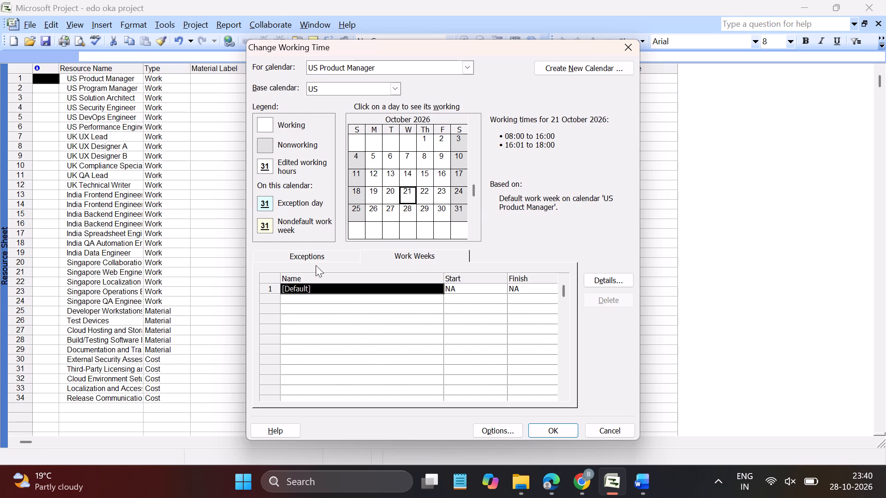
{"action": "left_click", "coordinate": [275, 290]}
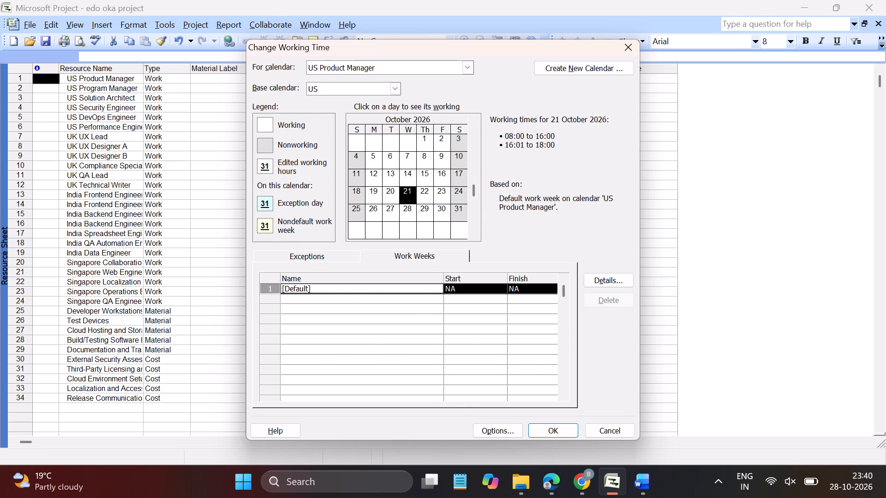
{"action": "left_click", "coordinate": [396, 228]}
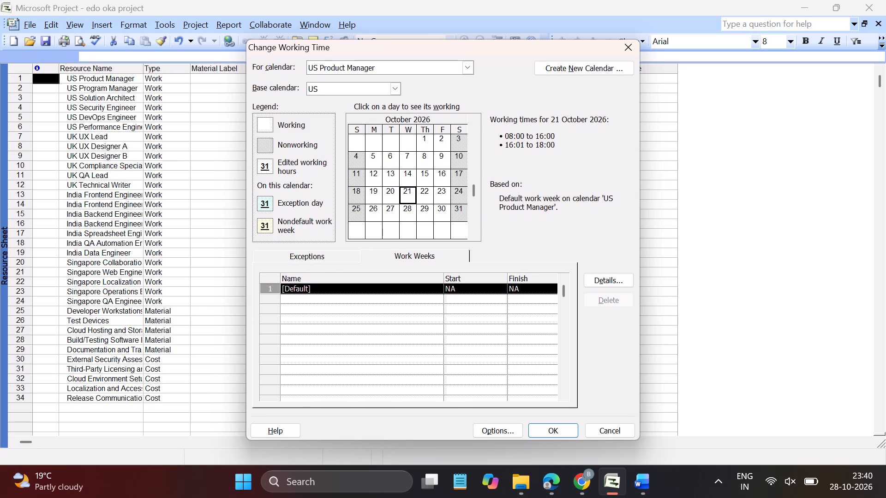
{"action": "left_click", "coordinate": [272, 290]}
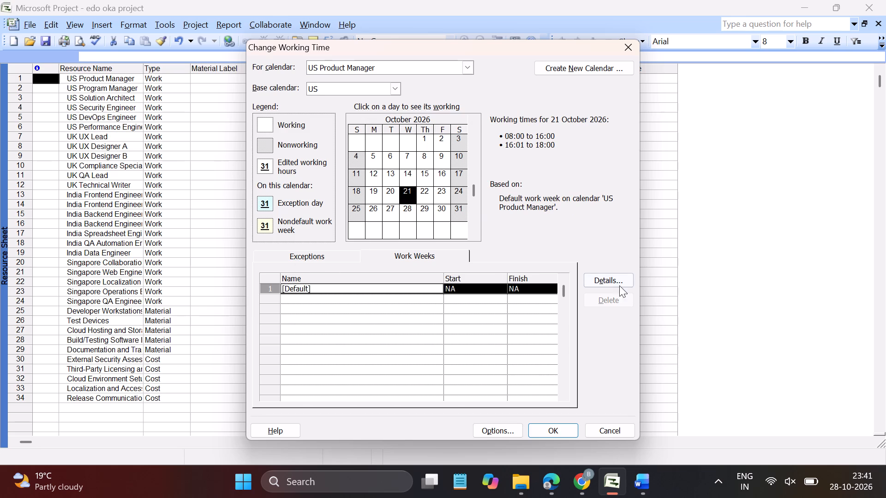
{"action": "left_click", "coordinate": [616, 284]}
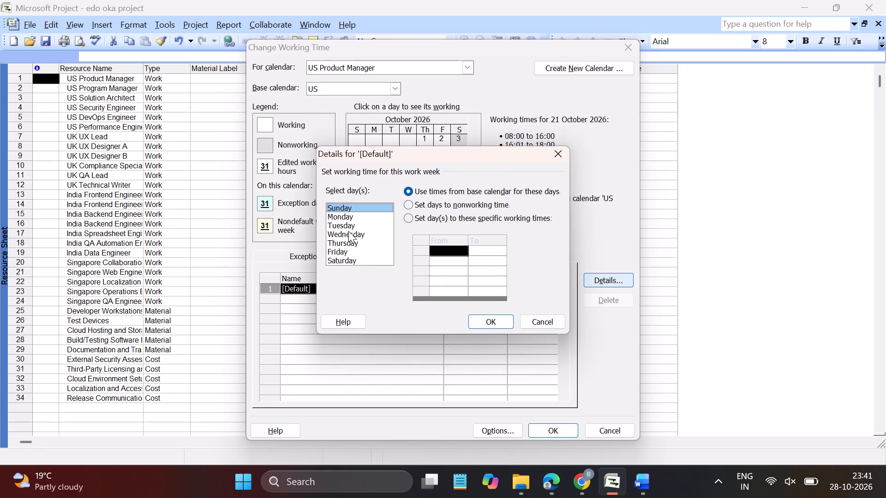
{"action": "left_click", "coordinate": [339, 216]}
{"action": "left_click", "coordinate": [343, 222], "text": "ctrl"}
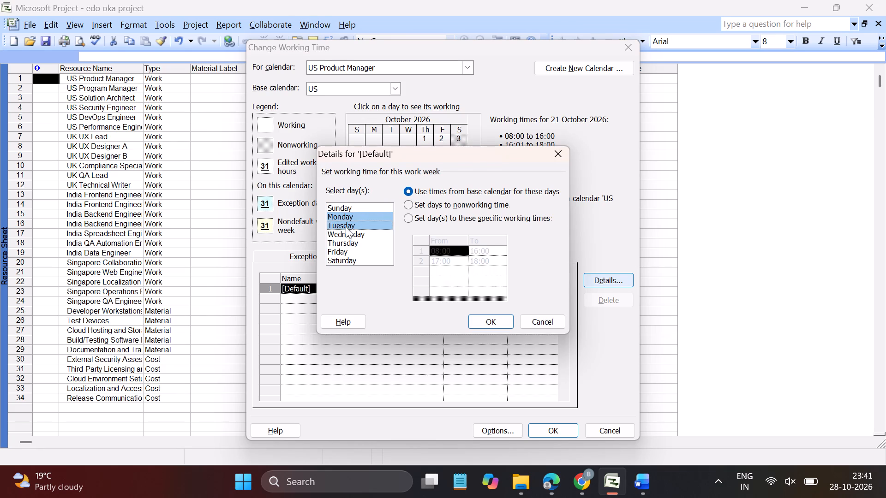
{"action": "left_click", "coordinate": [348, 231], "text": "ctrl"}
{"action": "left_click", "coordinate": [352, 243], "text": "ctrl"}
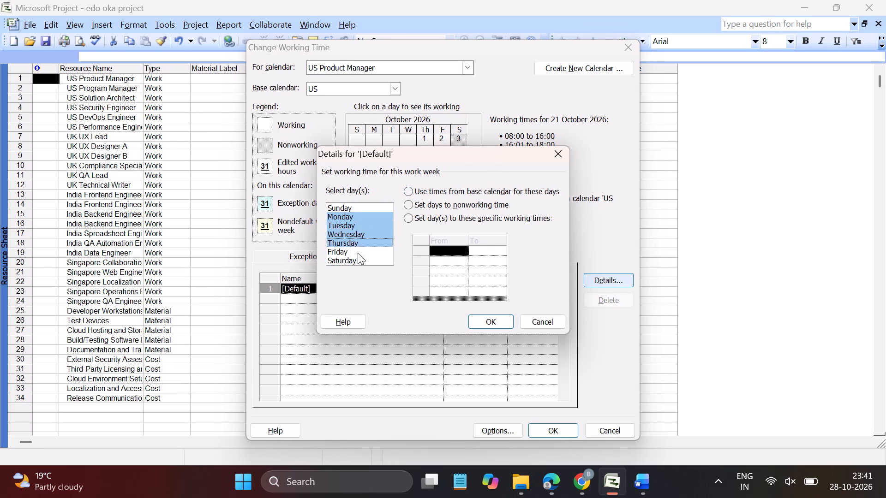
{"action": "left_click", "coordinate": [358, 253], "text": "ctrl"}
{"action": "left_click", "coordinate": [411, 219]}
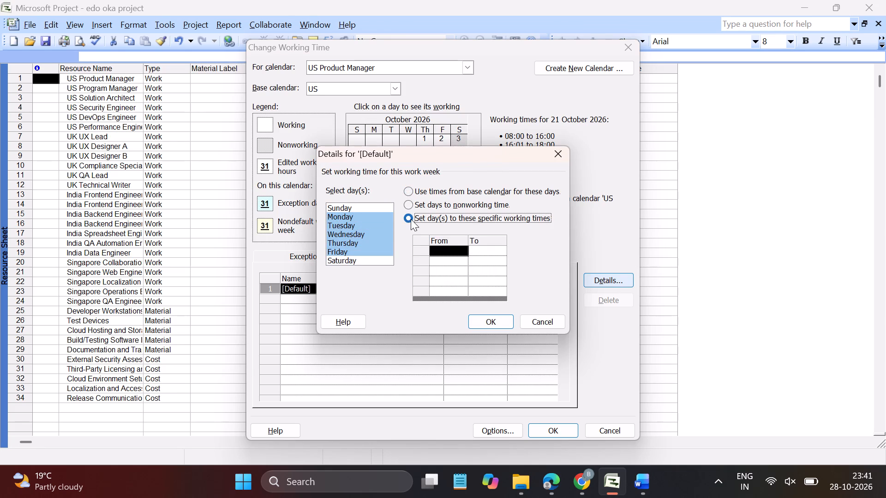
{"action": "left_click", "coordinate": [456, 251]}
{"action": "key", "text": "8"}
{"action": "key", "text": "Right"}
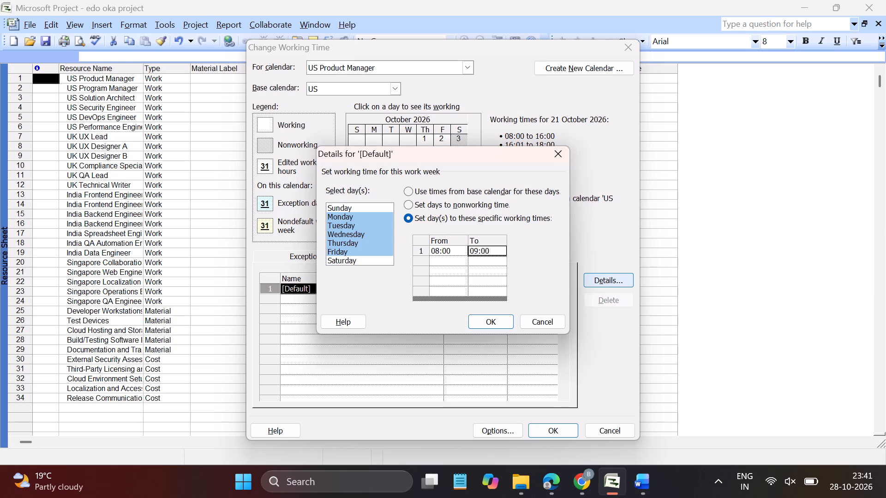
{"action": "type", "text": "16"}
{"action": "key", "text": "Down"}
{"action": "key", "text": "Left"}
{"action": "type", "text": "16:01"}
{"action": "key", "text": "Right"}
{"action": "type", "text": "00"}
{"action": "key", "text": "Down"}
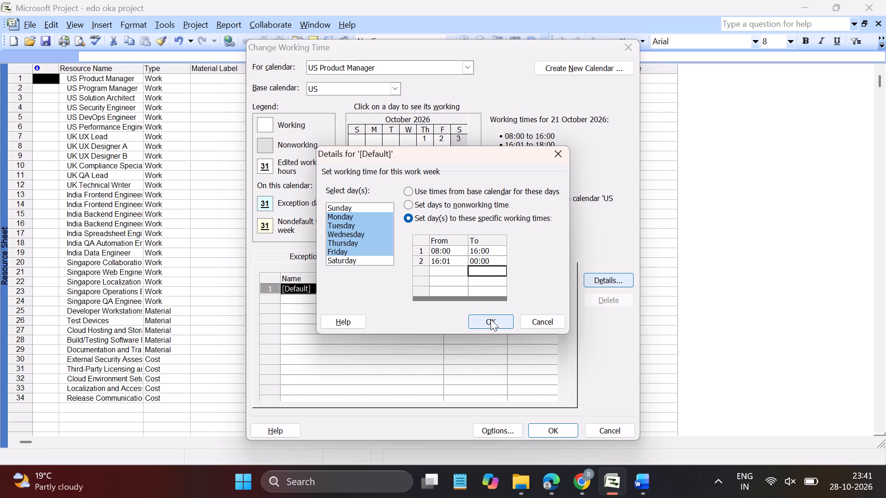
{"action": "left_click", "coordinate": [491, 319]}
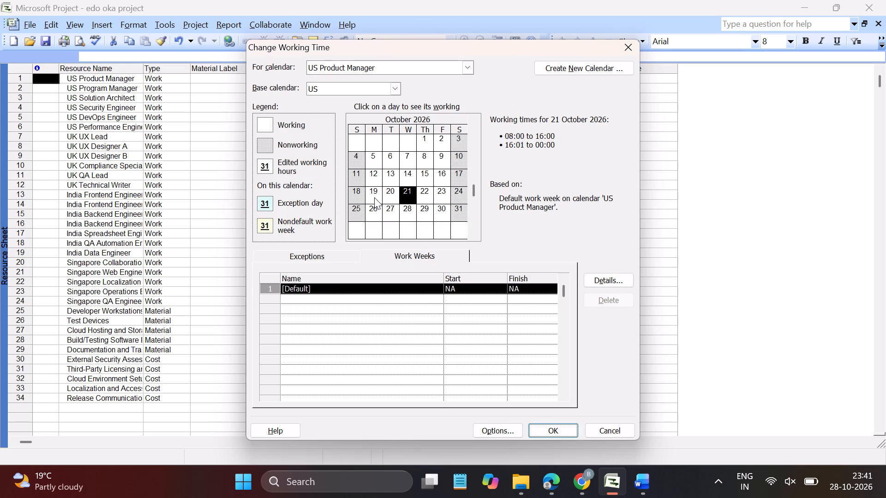
Check US Product Manager's working times for the weekdays of 19 to 23 October 2026.
{"action": "left_click", "coordinate": [374, 197]}
{"action": "left_click", "coordinate": [381, 197]}
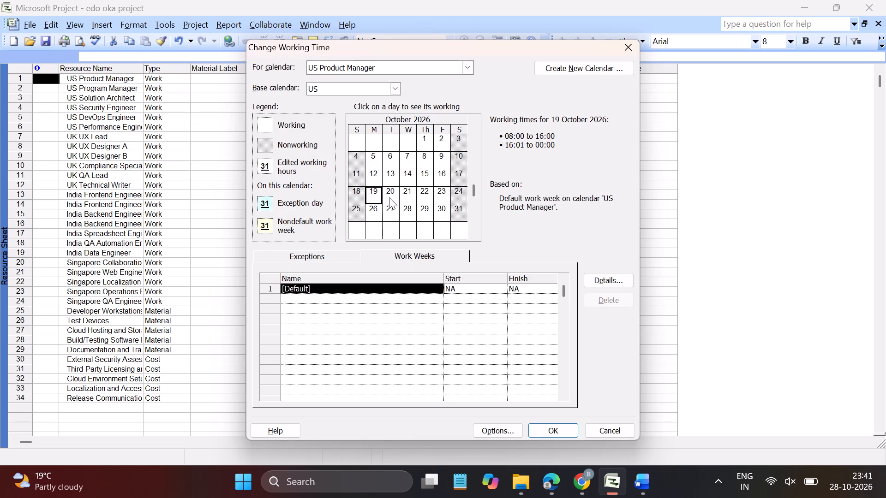
{"action": "left_click", "coordinate": [389, 197]}
{"action": "left_click", "coordinate": [405, 196]}
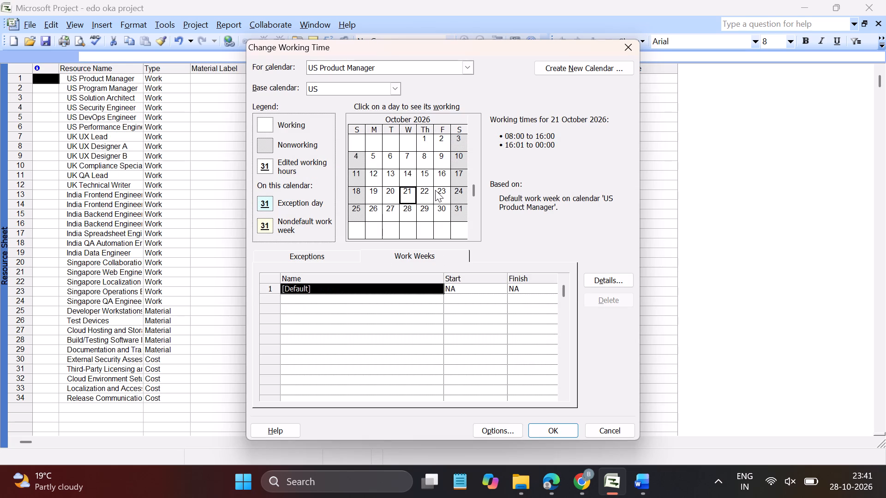
{"action": "left_click", "coordinate": [435, 190]}
{"action": "left_click", "coordinate": [415, 191]}
{"action": "left_click", "coordinate": [420, 192]}
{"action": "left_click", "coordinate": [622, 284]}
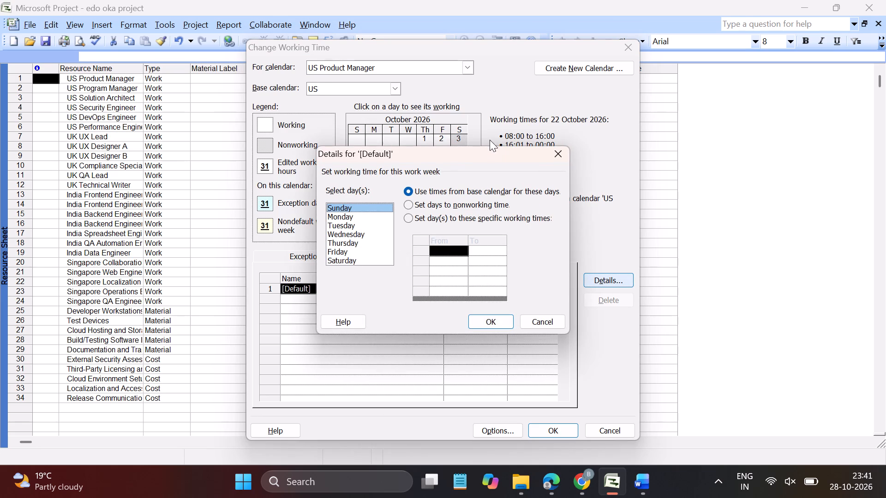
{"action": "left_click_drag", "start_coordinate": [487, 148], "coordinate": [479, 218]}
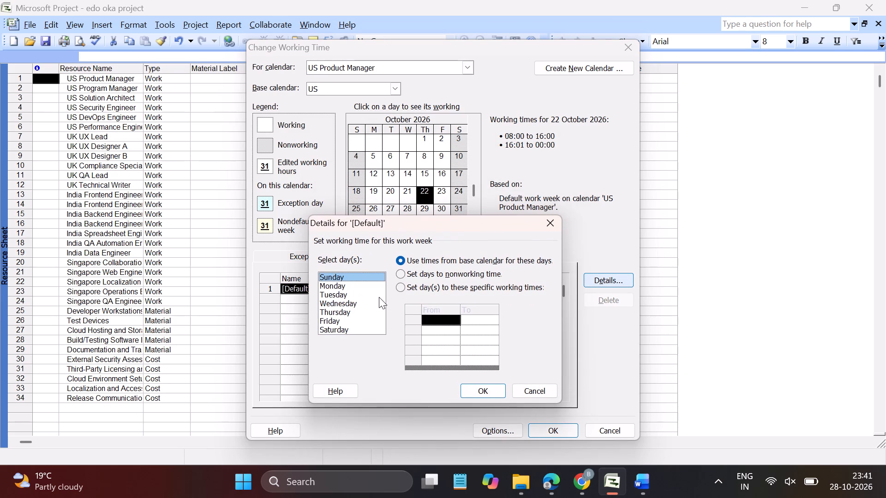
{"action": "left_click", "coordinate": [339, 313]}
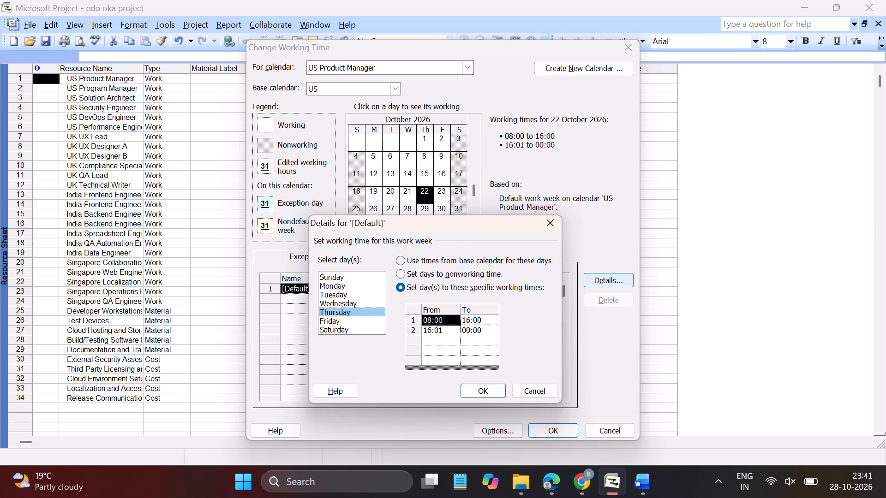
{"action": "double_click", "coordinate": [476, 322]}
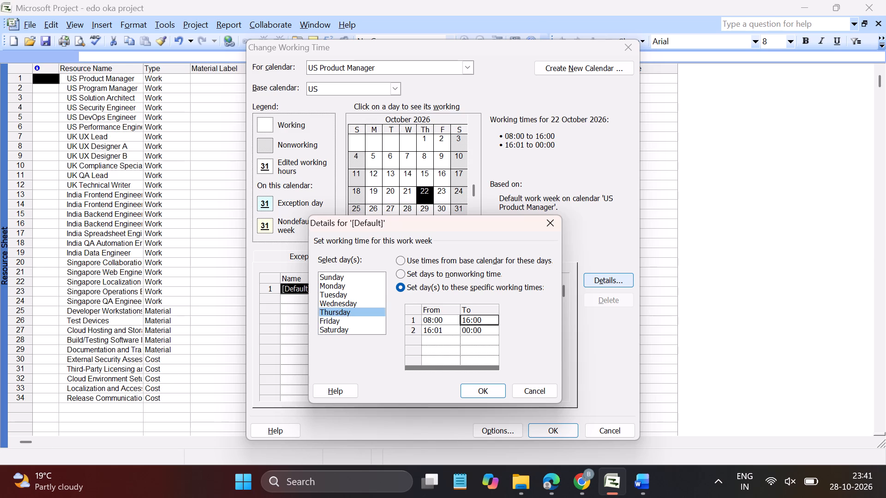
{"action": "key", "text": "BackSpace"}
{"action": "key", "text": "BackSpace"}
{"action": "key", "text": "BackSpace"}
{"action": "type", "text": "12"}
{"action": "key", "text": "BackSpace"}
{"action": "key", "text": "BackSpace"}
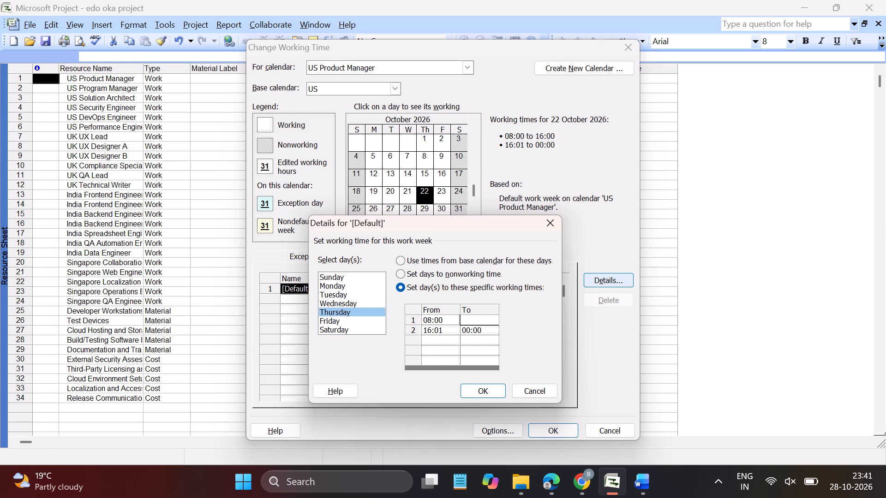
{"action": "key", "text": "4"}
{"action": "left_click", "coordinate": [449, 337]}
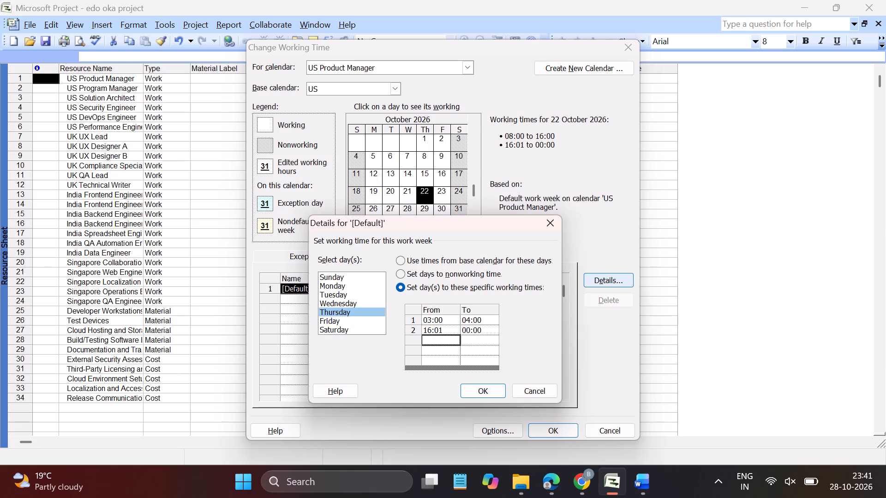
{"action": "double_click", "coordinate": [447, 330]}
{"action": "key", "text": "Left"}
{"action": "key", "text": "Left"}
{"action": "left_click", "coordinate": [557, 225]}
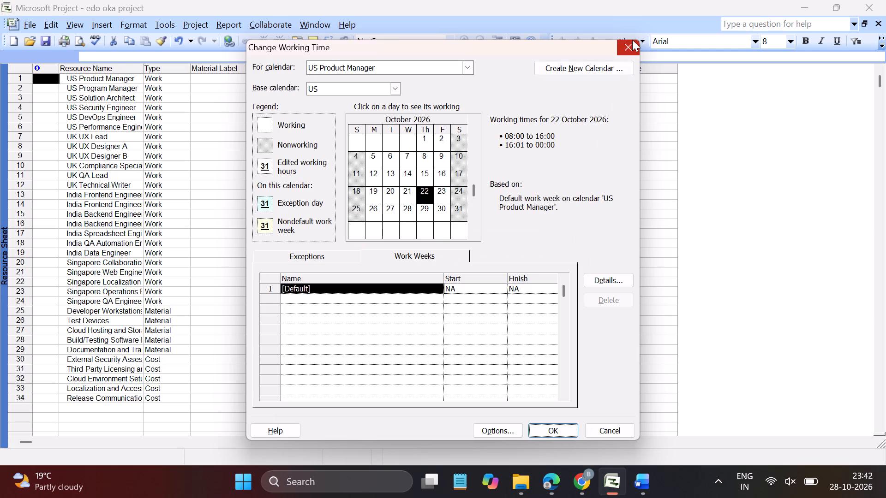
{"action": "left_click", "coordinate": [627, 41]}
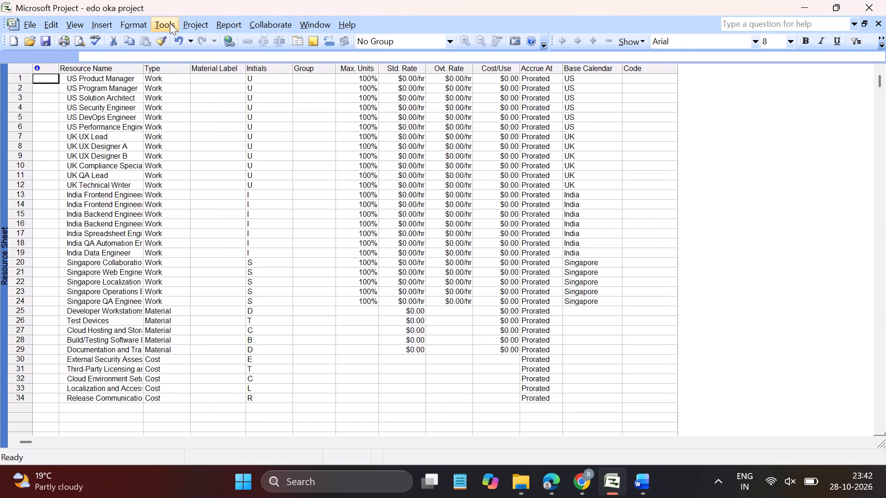
Examine the available date formats in the project's view options, keeping the existing format.
{"action": "left_click", "coordinate": [170, 23]}
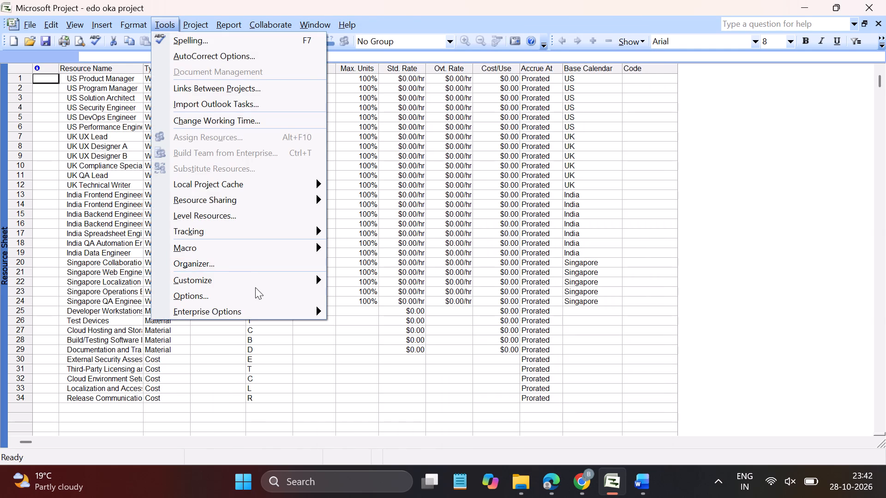
{"action": "left_click", "coordinate": [255, 295]}
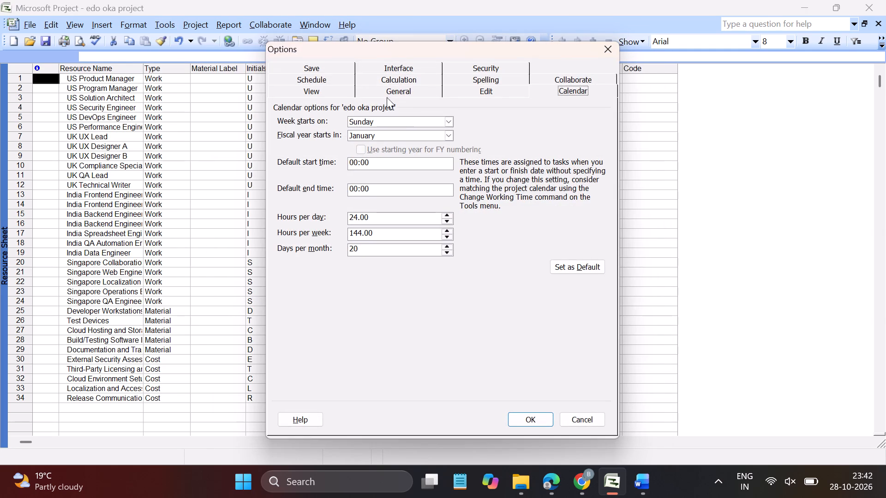
{"action": "left_click", "coordinate": [335, 91]}
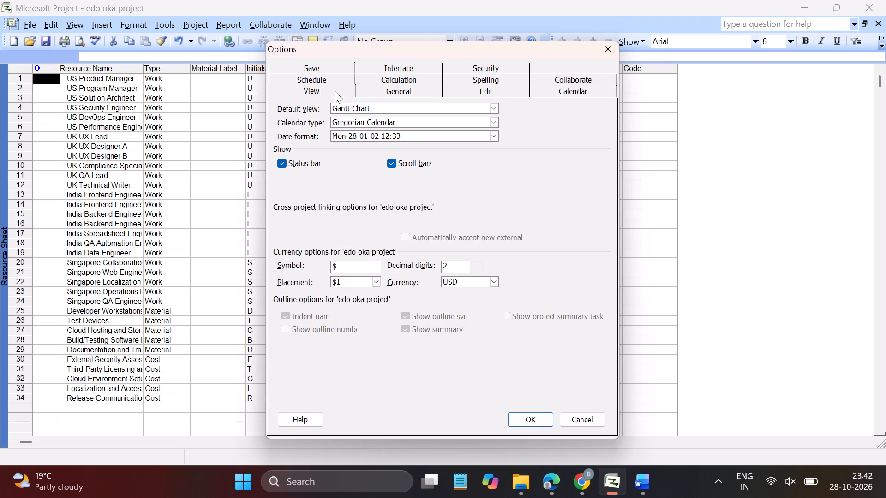
{"action": "left_click", "coordinate": [496, 135]}
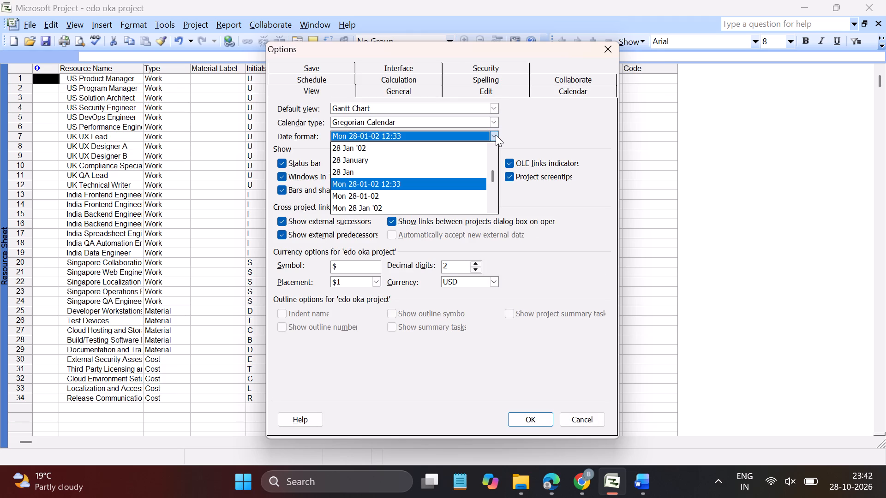
{"action": "scroll", "coordinate": [455, 190], "scroll_direction": "down", "scroll_amount": 3}
{"action": "scroll", "coordinate": [455, 190], "scroll_direction": "up", "scroll_amount": 1}
{"action": "left_click_drag", "start_coordinate": [494, 176], "coordinate": [493, 203]}
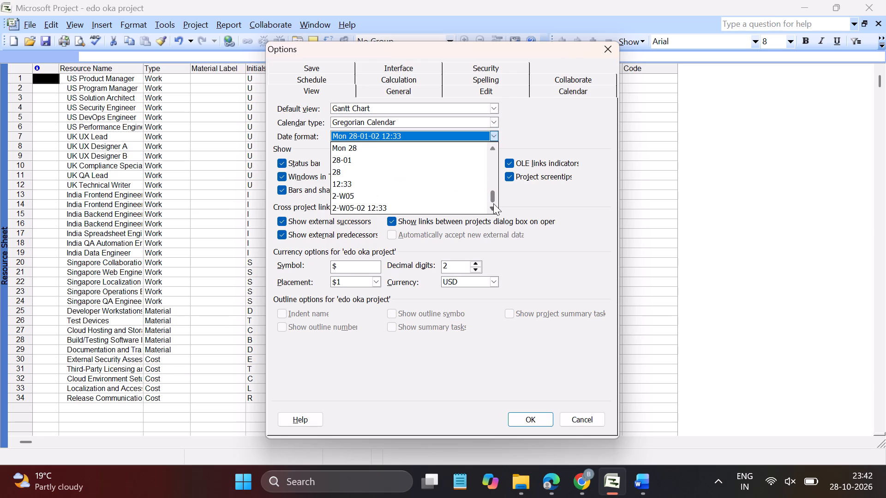
{"action": "triple_click", "coordinate": [492, 148]}
{"action": "triple_click", "coordinate": [492, 148]}
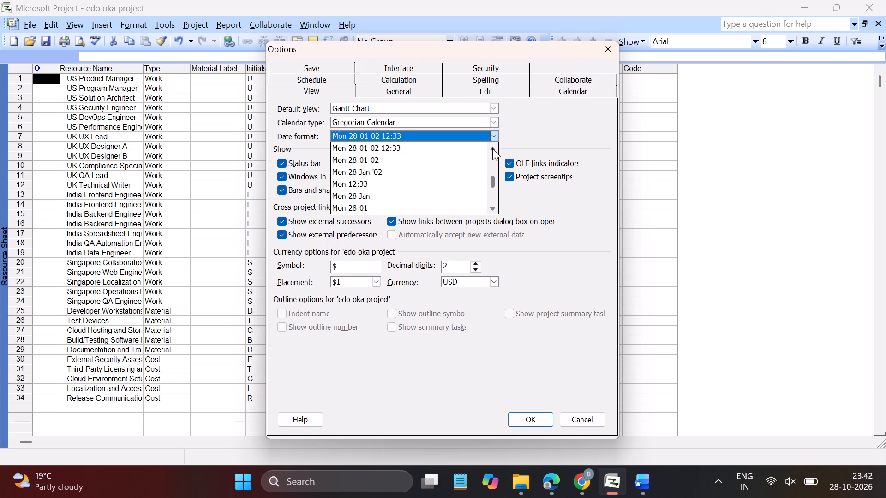
{"action": "triple_click", "coordinate": [492, 148]}
{"action": "triple_click", "coordinate": [492, 148]}
{"action": "triple_click", "coordinate": [492, 148]}
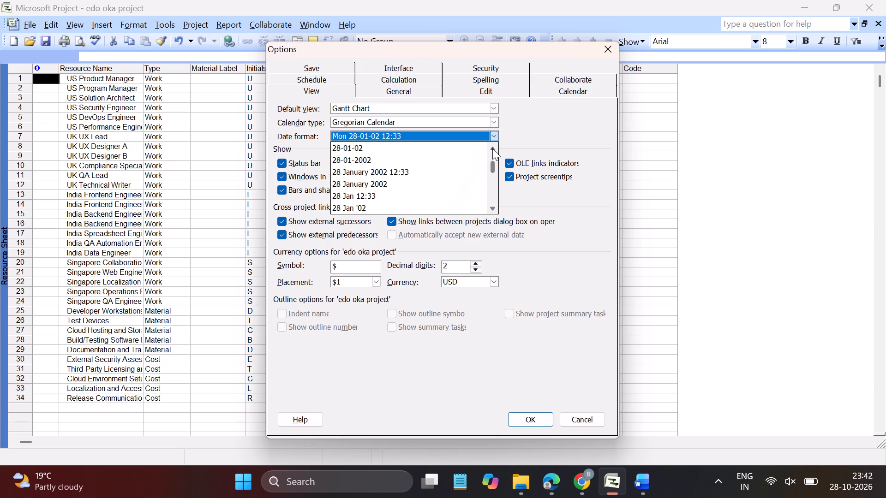
{"action": "left_click", "coordinate": [492, 148]}
{"action": "triple_click", "coordinate": [492, 148]}
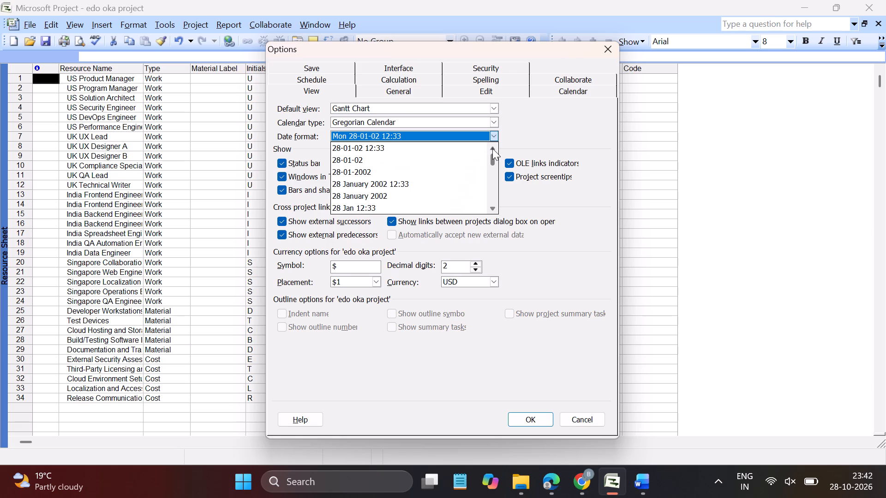
{"action": "triple_click", "coordinate": [492, 207]}
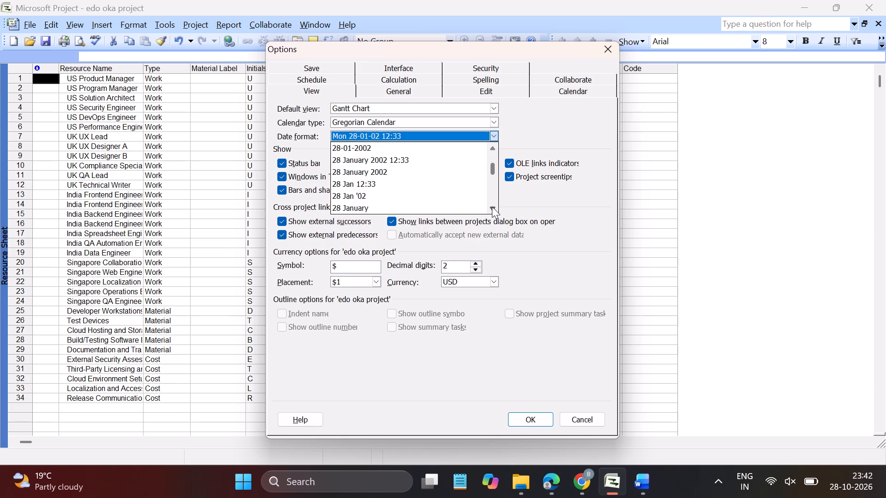
{"action": "triple_click", "coordinate": [492, 207]}
{"action": "left_click", "coordinate": [492, 207]}
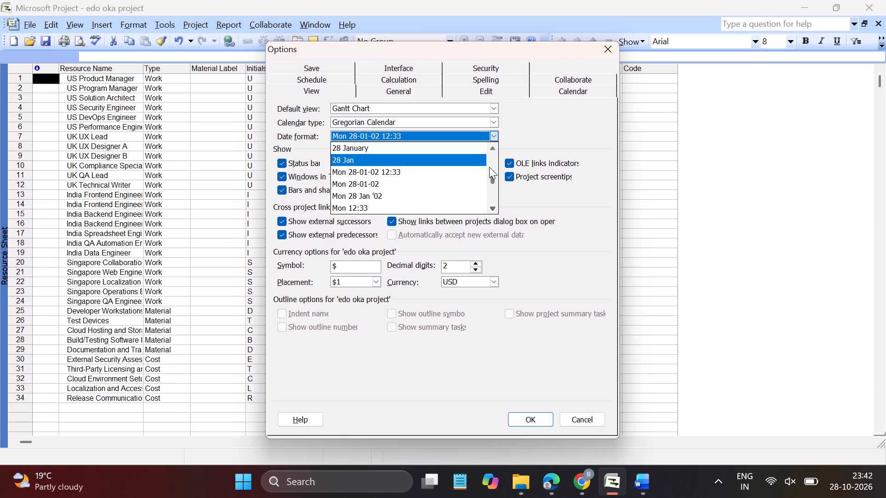
{"action": "triple_click", "coordinate": [491, 148]}
{"action": "triple_click", "coordinate": [491, 148]}
{"action": "double_click", "coordinate": [491, 148]}
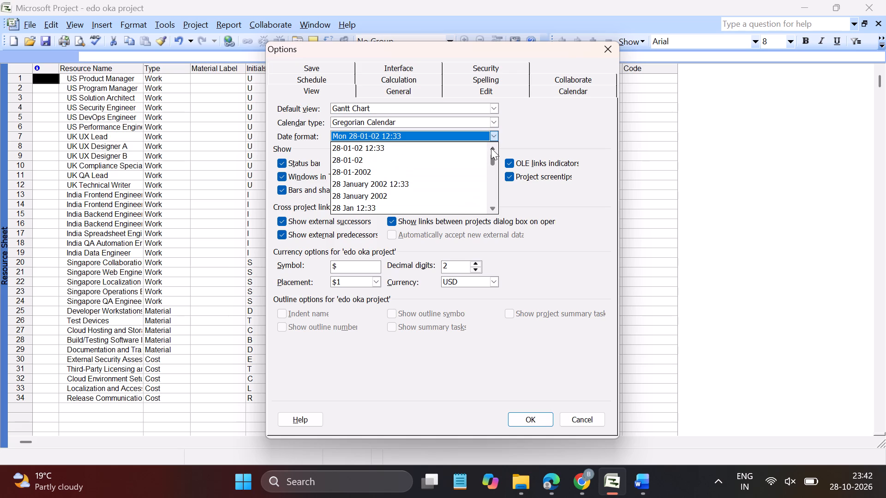
{"action": "double_click", "coordinate": [491, 148]}
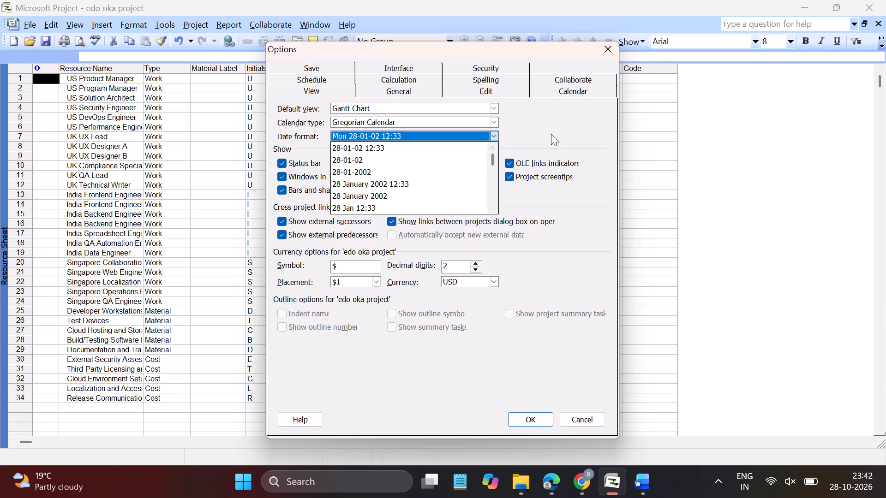
{"action": "left_click", "coordinate": [551, 134]}
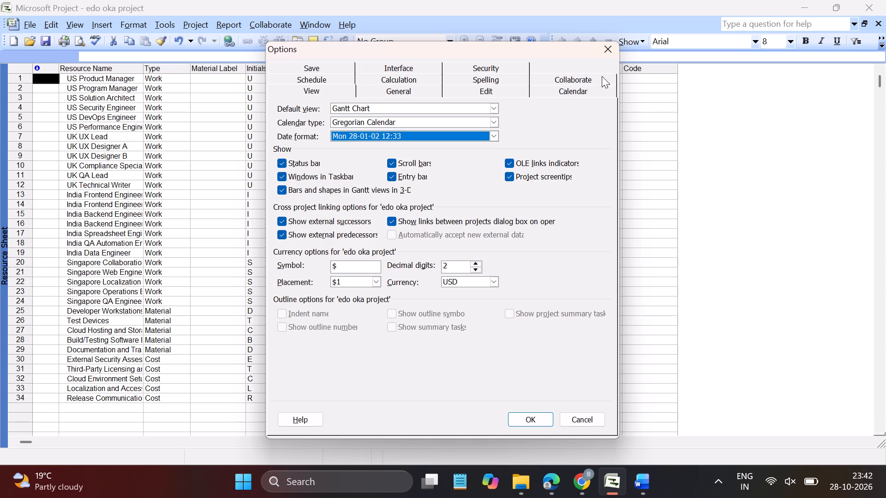
{"action": "left_click", "coordinate": [602, 52]}
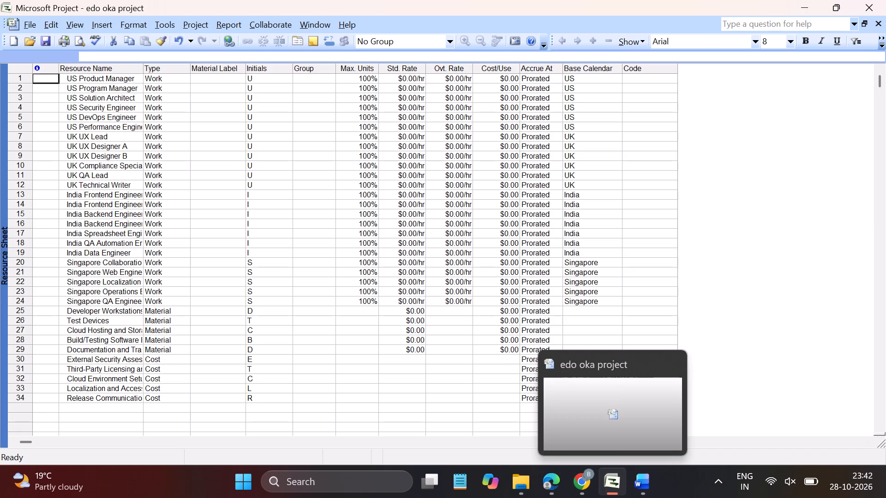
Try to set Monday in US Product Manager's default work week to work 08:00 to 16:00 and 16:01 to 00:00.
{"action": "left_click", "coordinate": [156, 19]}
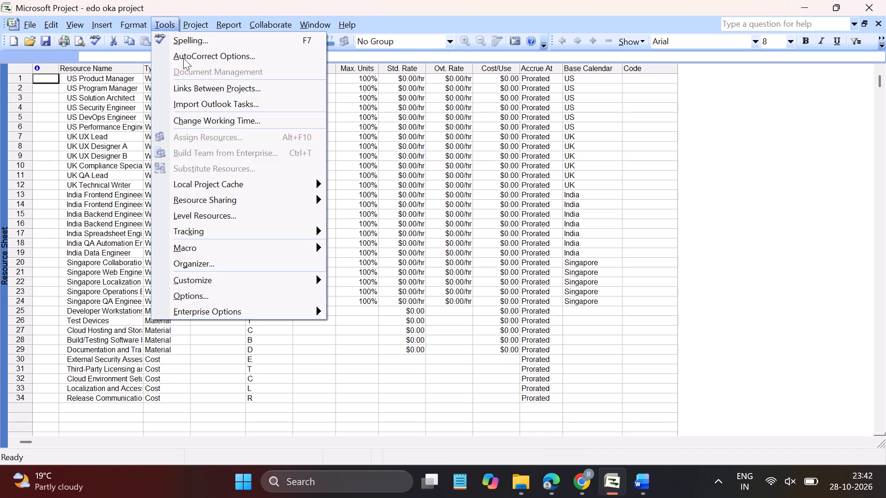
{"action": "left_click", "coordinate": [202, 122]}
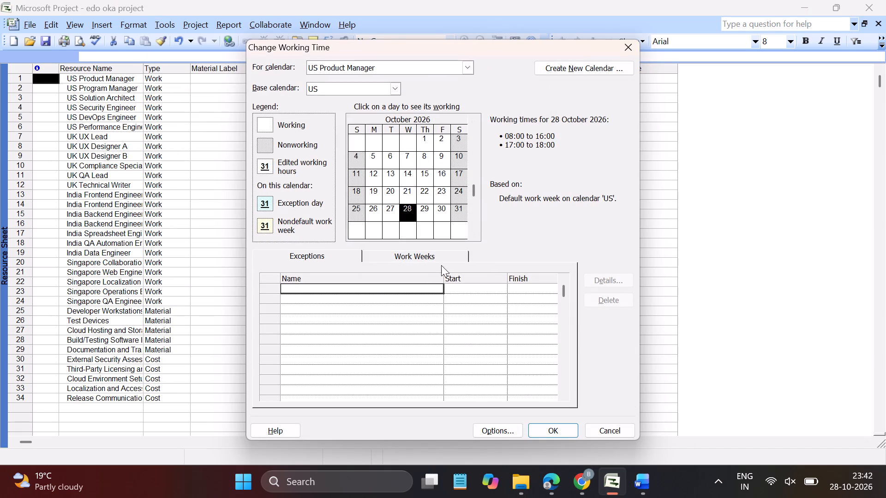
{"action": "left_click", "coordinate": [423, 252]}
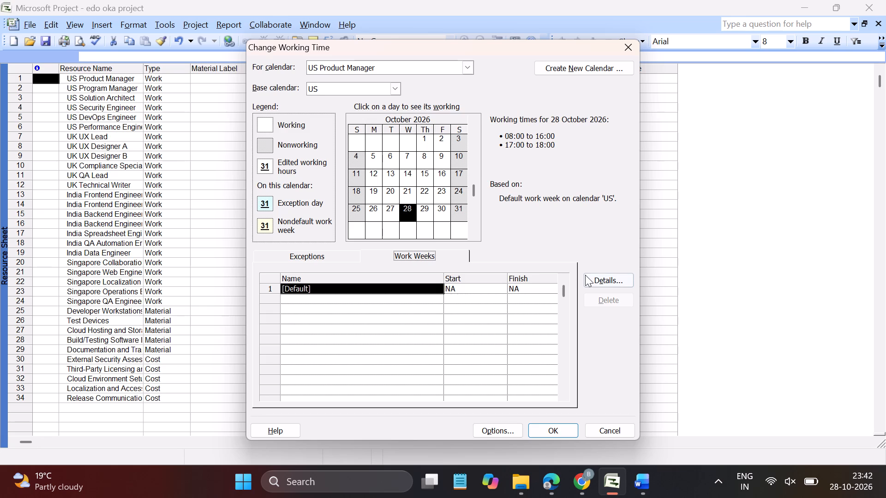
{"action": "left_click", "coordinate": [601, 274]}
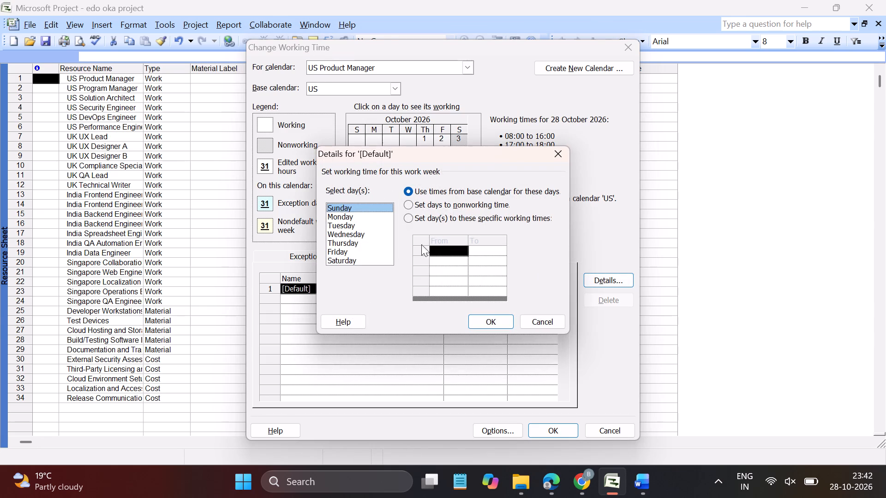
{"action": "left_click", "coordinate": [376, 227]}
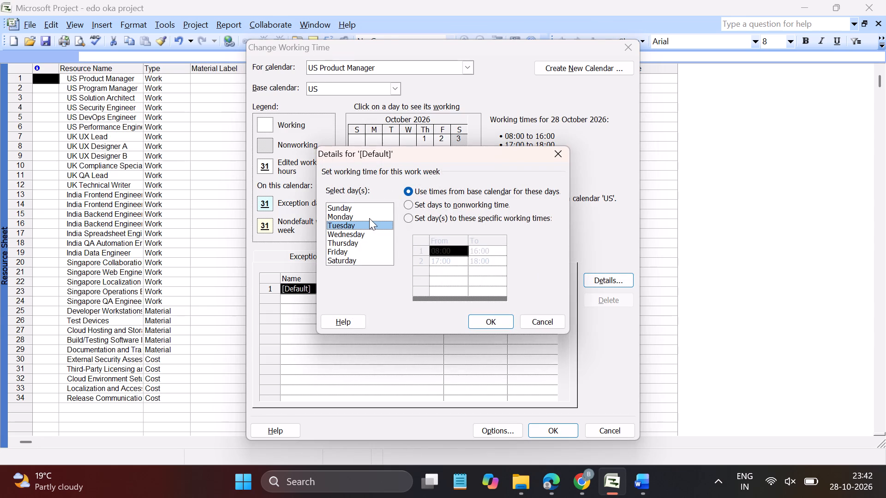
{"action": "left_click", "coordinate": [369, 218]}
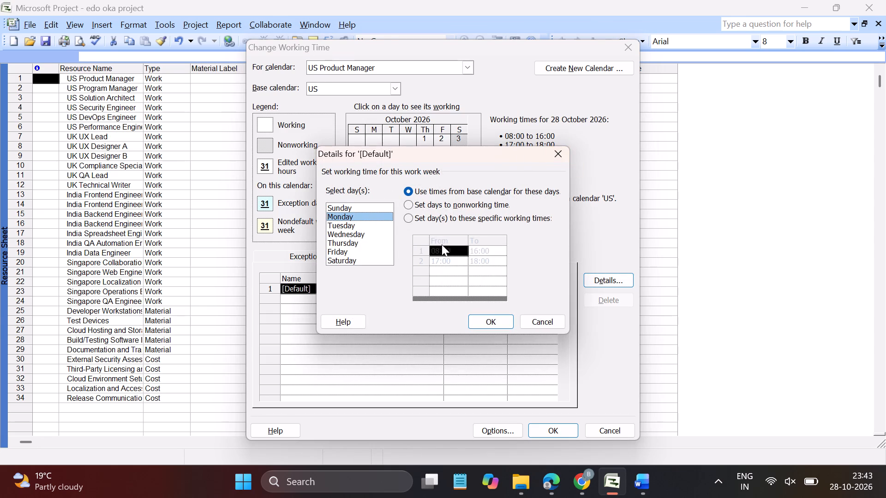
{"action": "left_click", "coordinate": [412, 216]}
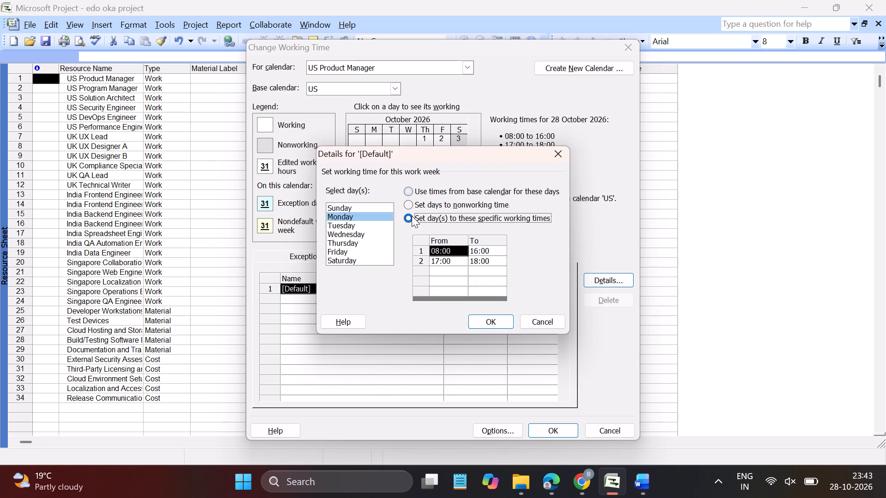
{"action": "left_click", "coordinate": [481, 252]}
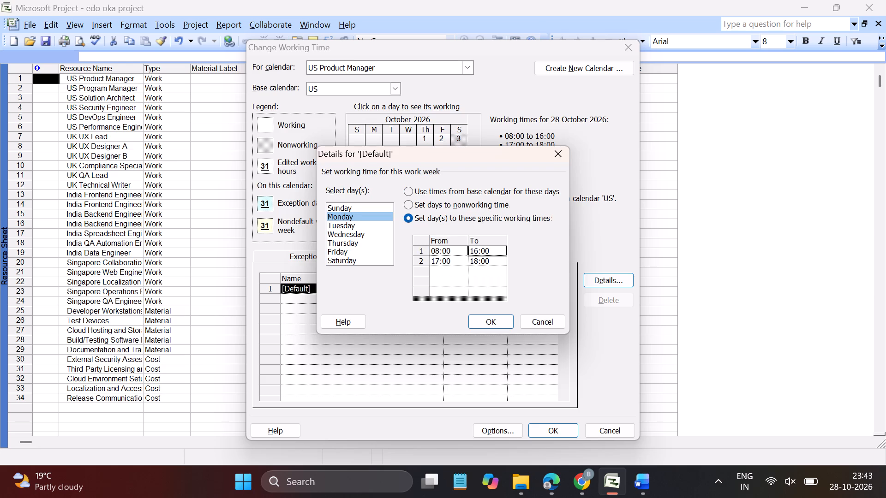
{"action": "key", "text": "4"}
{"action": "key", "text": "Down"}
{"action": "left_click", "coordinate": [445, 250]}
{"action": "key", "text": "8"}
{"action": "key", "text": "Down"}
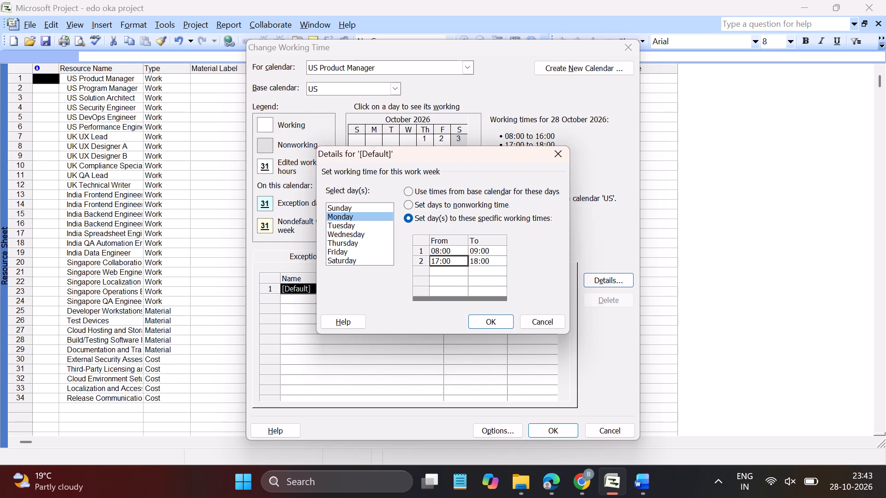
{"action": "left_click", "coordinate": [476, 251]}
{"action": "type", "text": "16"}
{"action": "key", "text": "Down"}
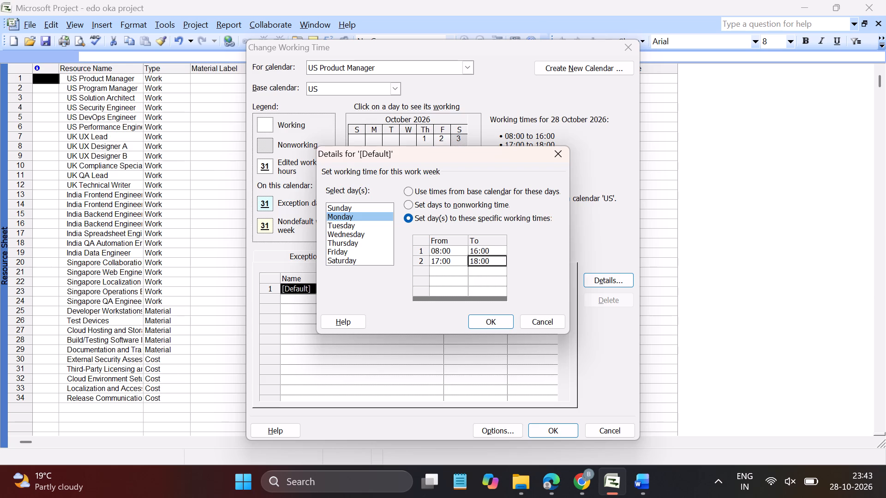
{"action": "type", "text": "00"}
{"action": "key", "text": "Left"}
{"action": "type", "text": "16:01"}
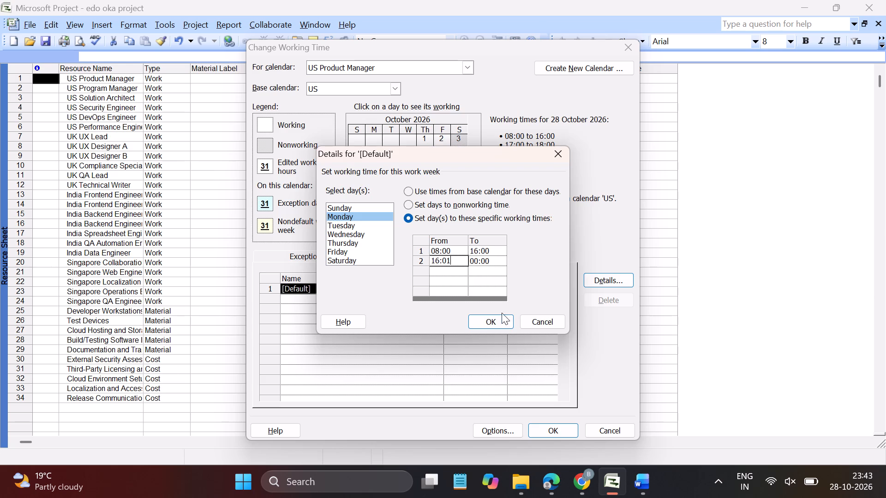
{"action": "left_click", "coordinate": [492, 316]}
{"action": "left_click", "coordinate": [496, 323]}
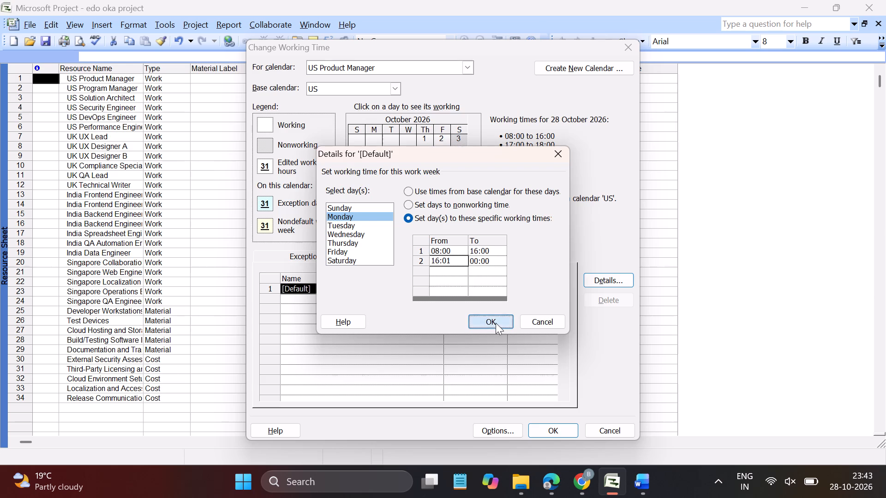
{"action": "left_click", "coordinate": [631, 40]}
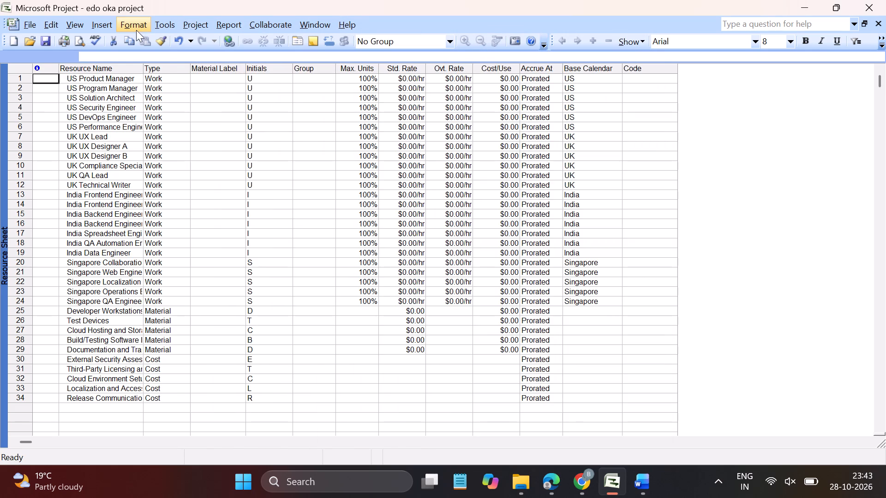
Hide the Formatting toolbar.
{"action": "left_click", "coordinate": [72, 21]}
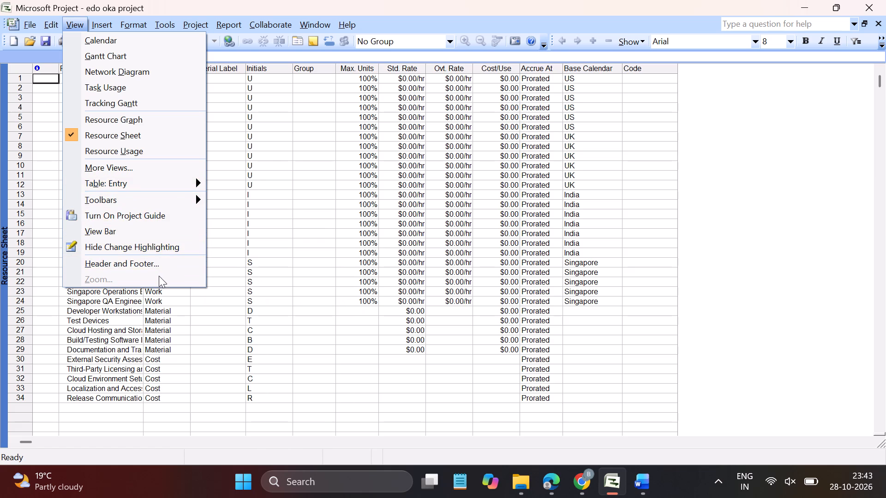
{"action": "left_click", "coordinate": [166, 204]}
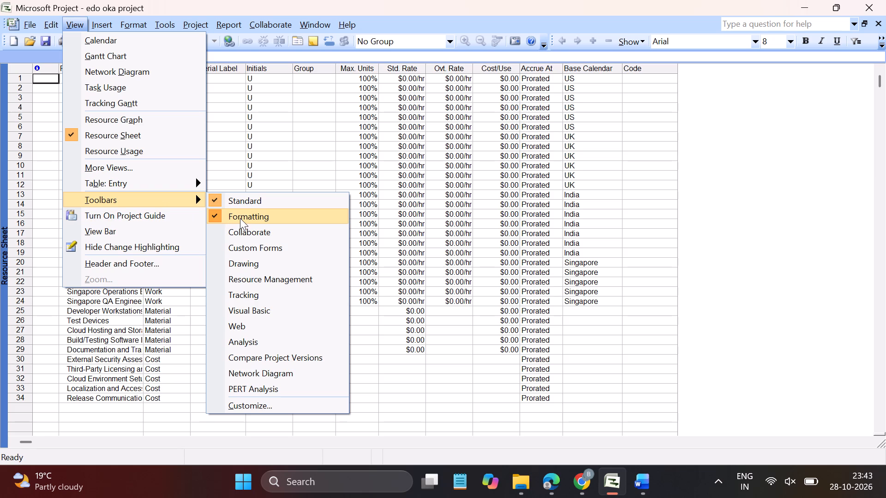
{"action": "left_click", "coordinate": [240, 218]}
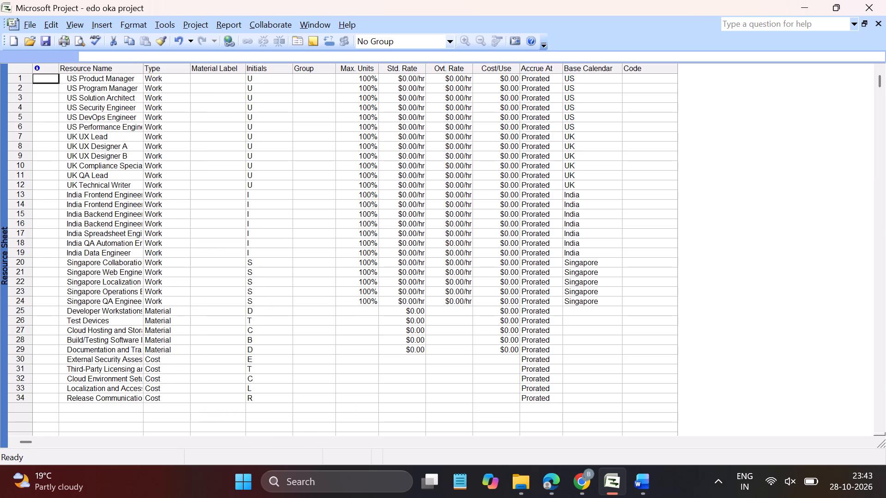
Show the View Bar and switch from the Resource Sheet to the Gantt Chart view.
{"action": "left_click", "coordinate": [70, 21]}
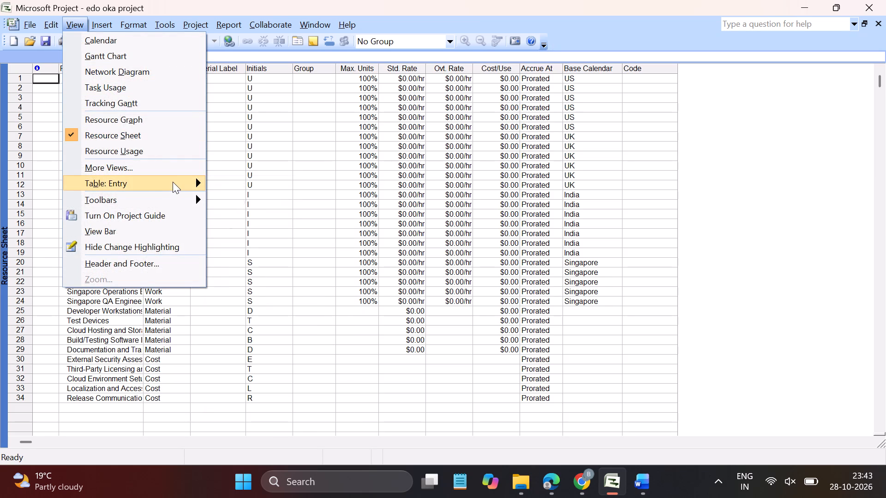
{"action": "left_click", "coordinate": [25, 60]}
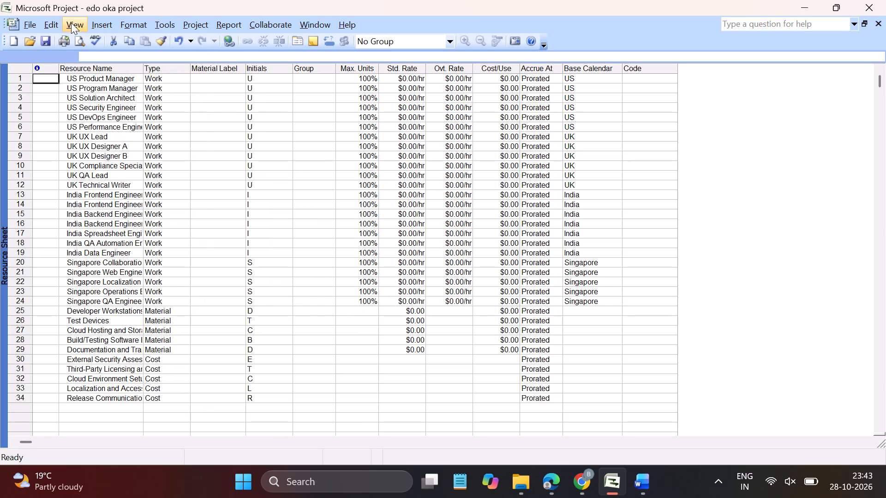
{"action": "left_click", "coordinate": [72, 22]}
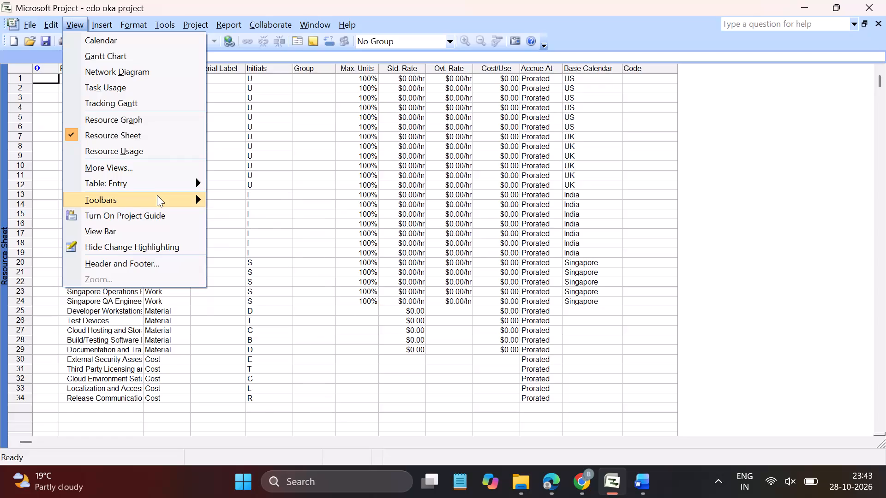
{"action": "left_click", "coordinate": [154, 230]}
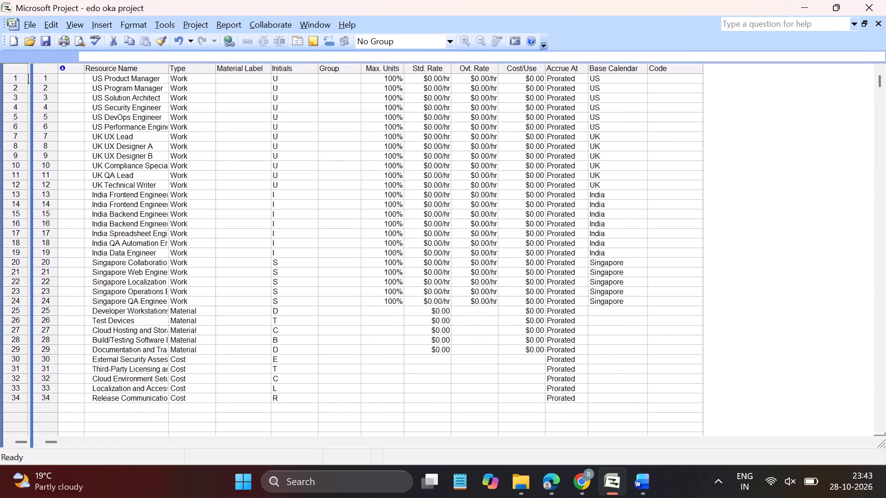
{"action": "left_click", "coordinate": [12, 115]}
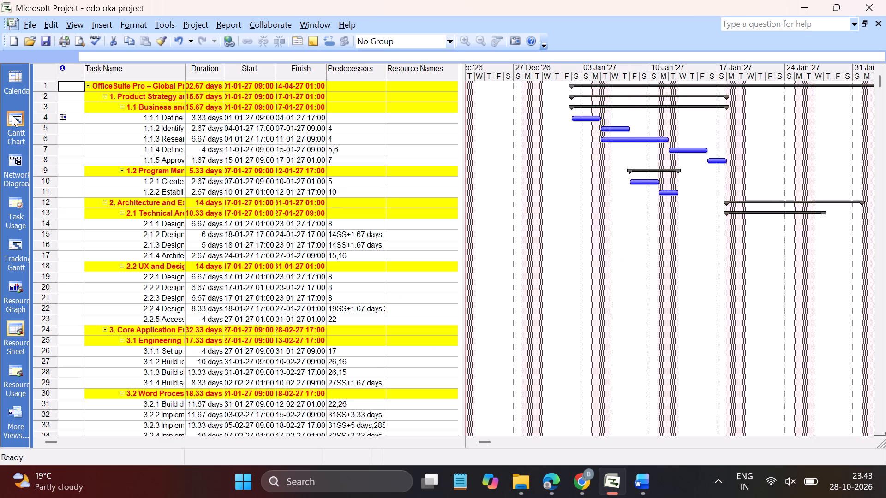
Examine the additional task tables available for the Gantt Chart, keeping the Entry table.
{"action": "left_click", "coordinate": [71, 28]}
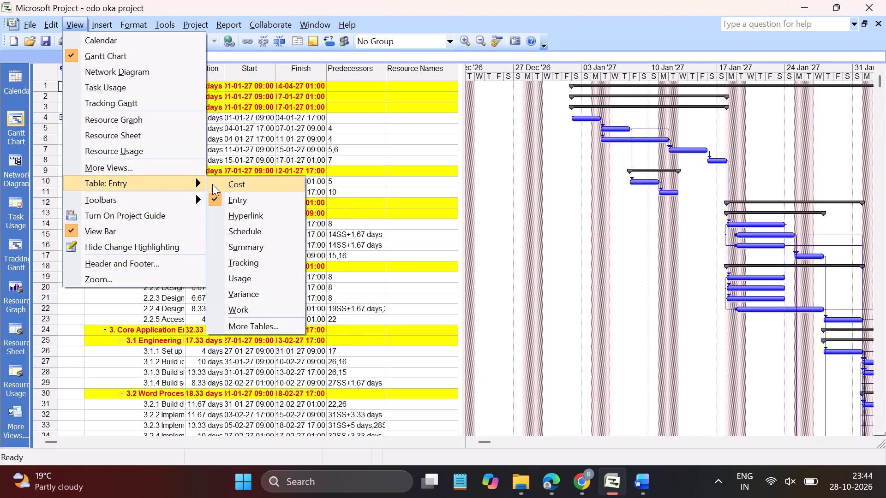
{"action": "left_click", "coordinate": [249, 330]}
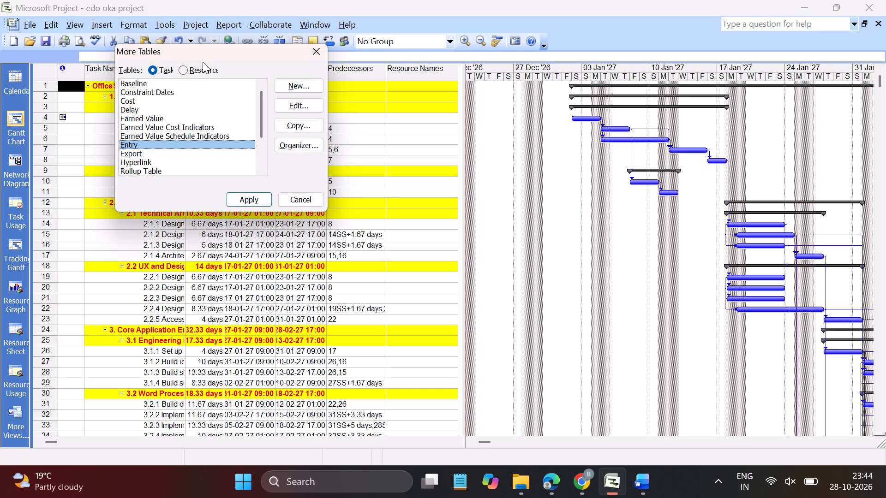
{"action": "scroll", "coordinate": [205, 98], "scroll_direction": "down", "scroll_amount": 1}
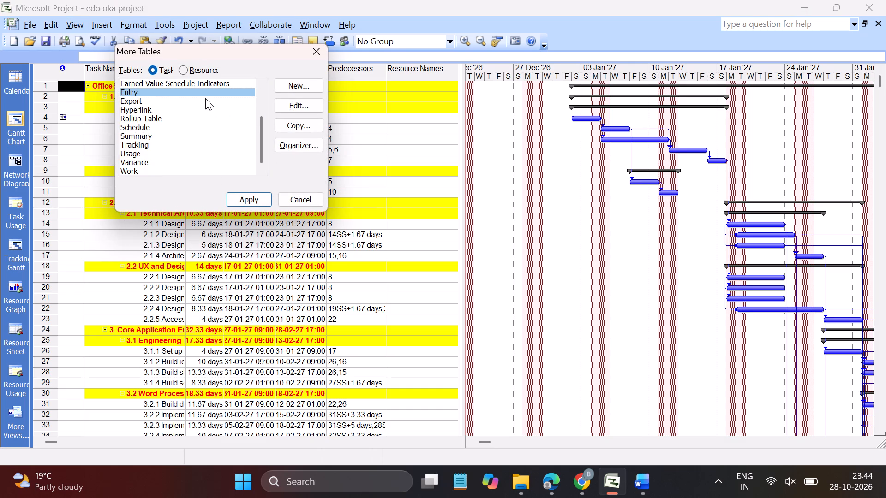
{"action": "scroll", "coordinate": [205, 98], "scroll_direction": "down", "scroll_amount": 1}
{"action": "left_click", "coordinate": [146, 126]}
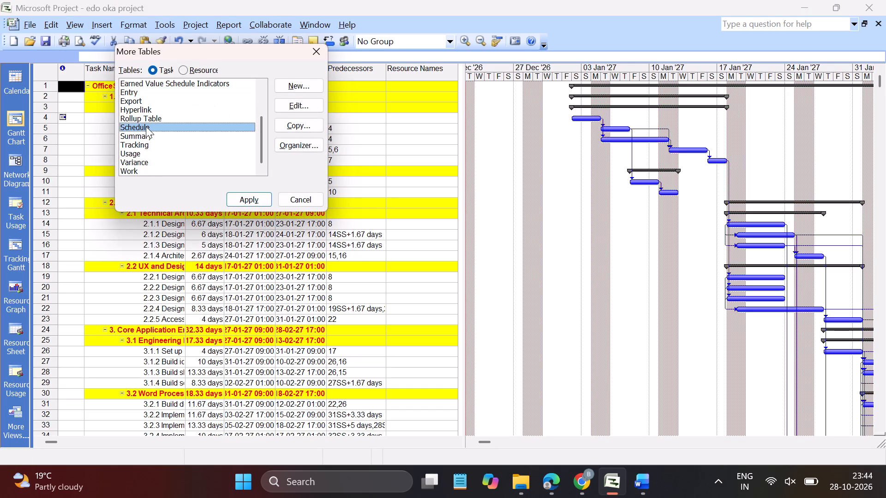
{"action": "scroll", "coordinate": [146, 126], "scroll_direction": "up", "scroll_amount": 4}
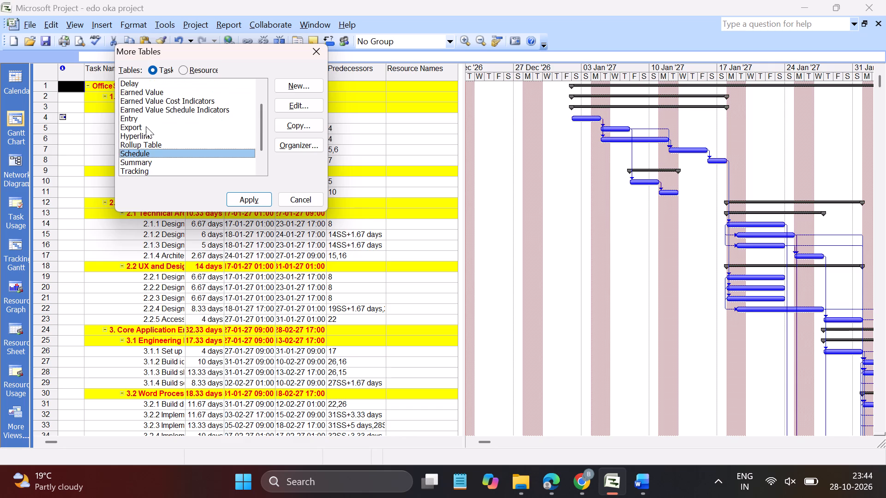
{"action": "left_click", "coordinate": [326, 46]}
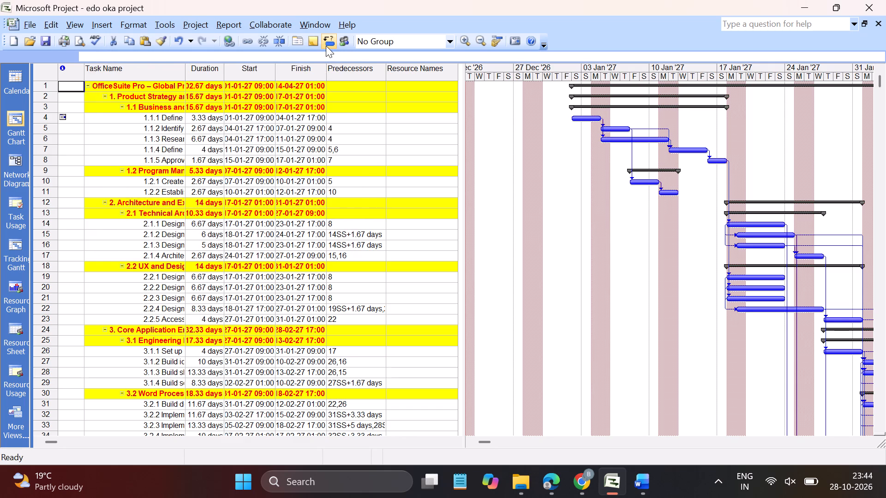
Hide the View Bar beside the Gantt Chart.
{"action": "left_click", "coordinate": [62, 27]}
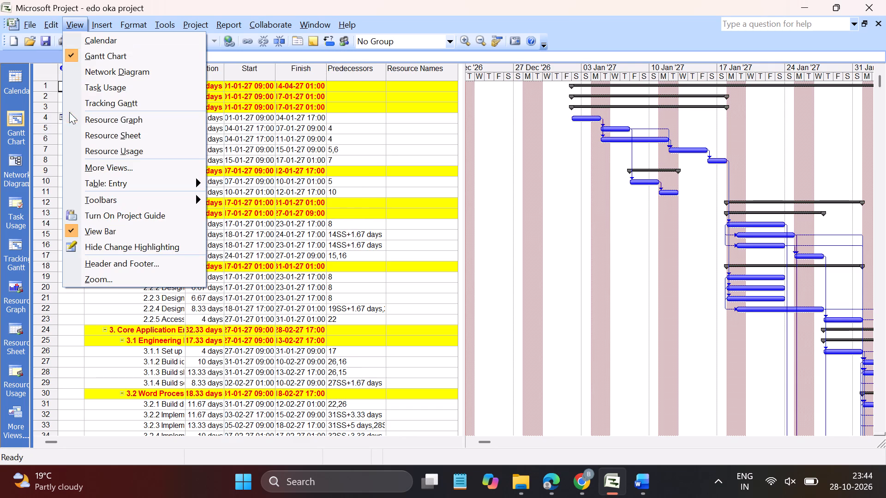
{"action": "left_click", "coordinate": [68, 229]}
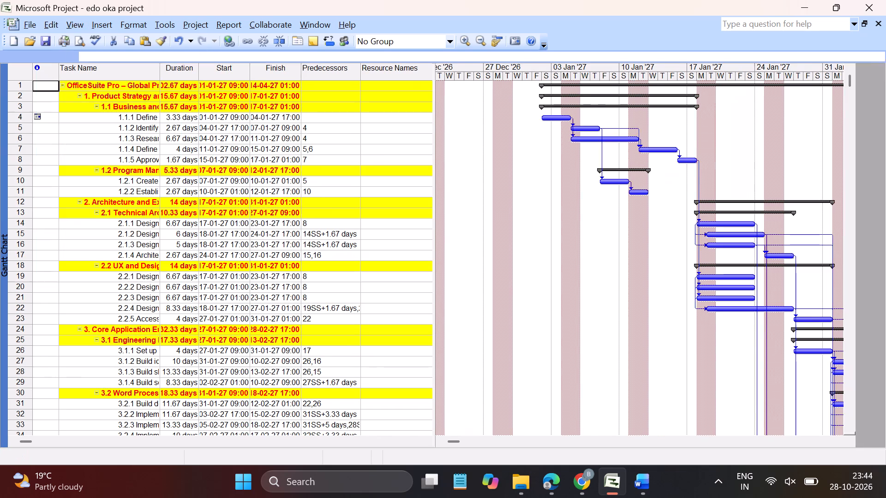
{"action": "scroll", "coordinate": [50, 341], "scroll_direction": "down", "scroll_amount": 3}
{"action": "scroll", "coordinate": [50, 341], "scroll_direction": "up", "scroll_amount": 5}
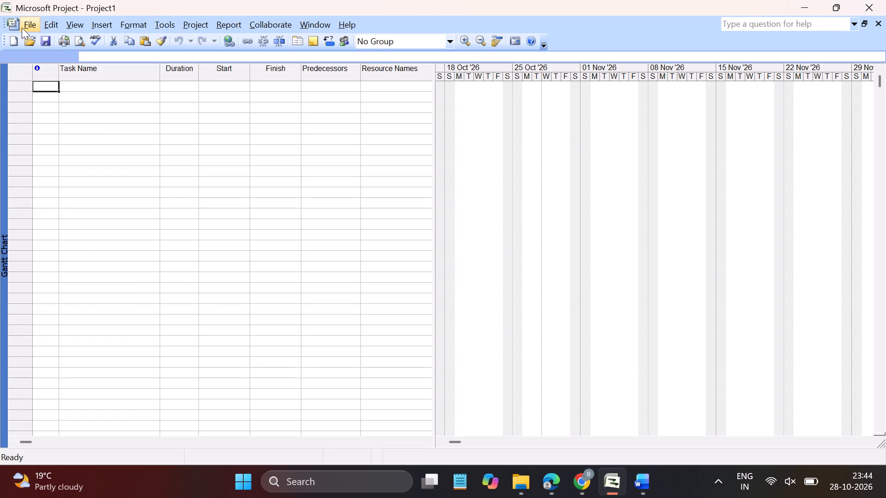
{"action": "left_click", "coordinate": [22, 28]}
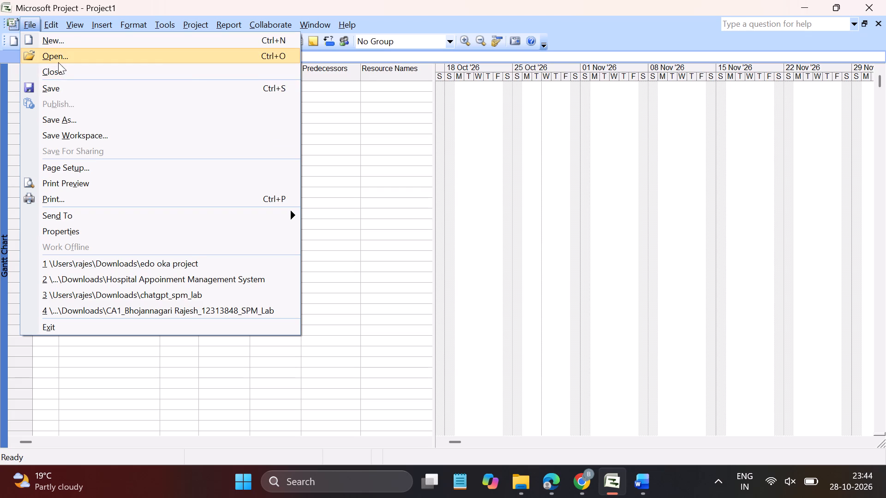
{"action": "left_click", "coordinate": [58, 62]}
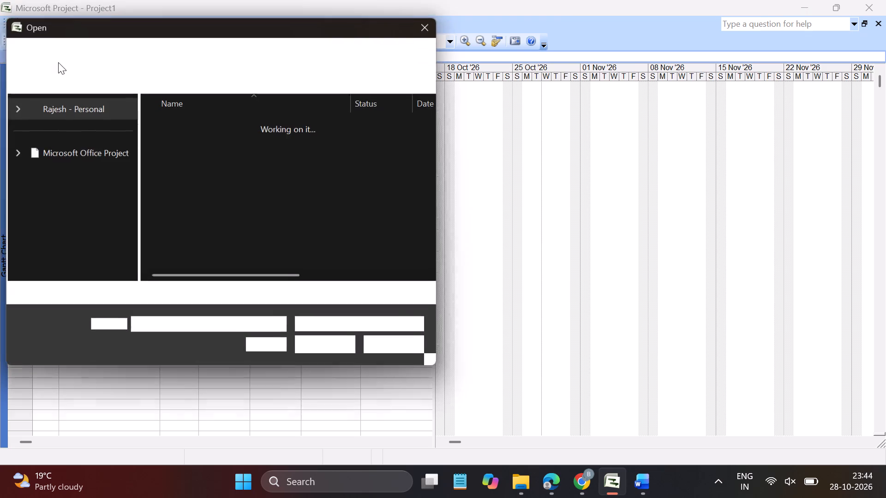
{"action": "left_click", "coordinate": [67, 173]}
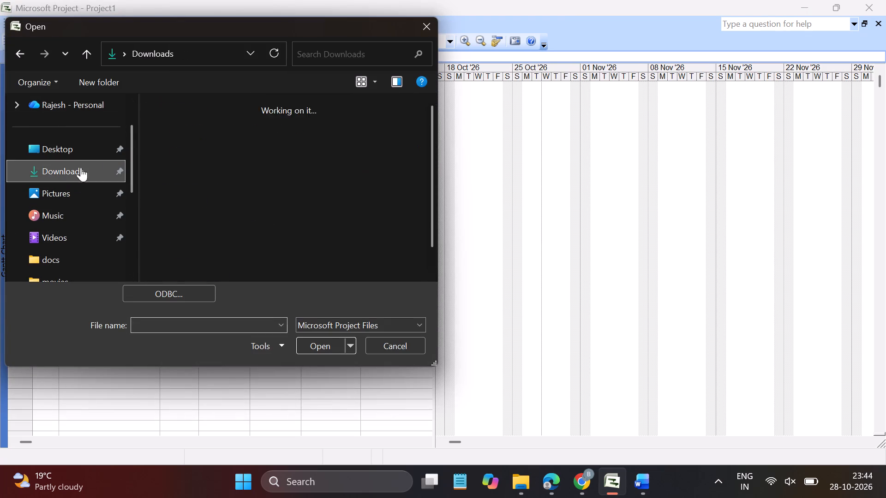
{"action": "double_click", "coordinate": [218, 134]}
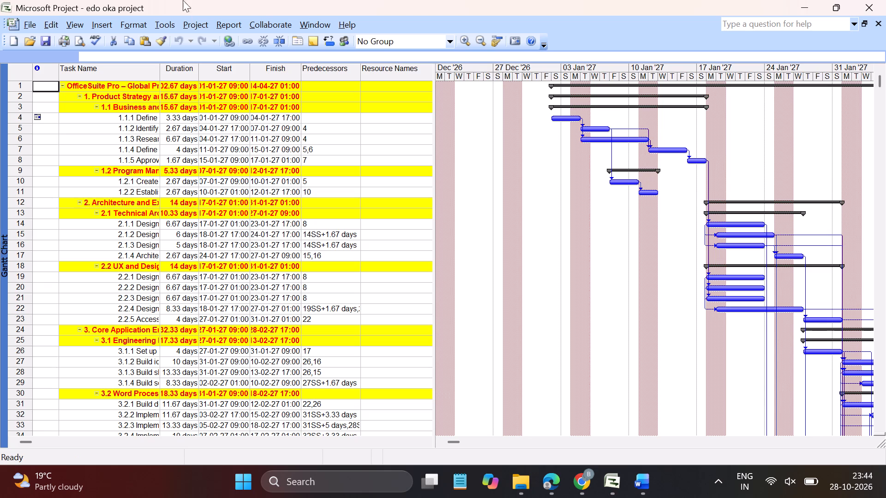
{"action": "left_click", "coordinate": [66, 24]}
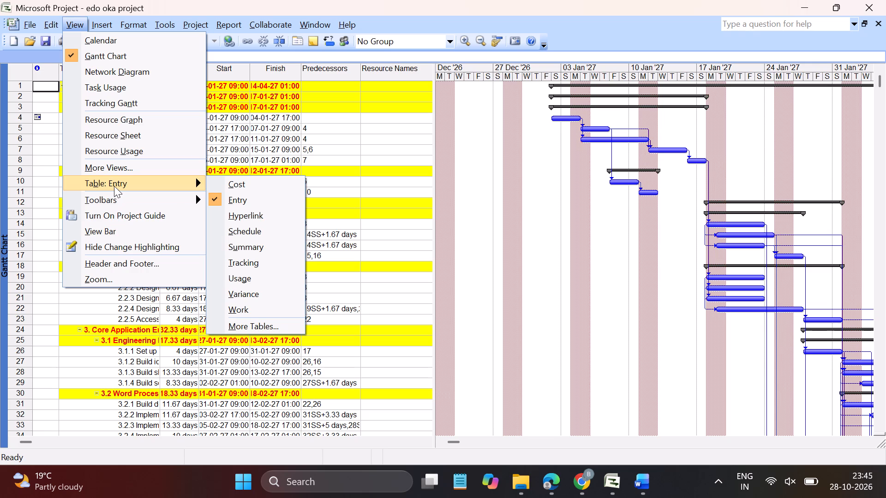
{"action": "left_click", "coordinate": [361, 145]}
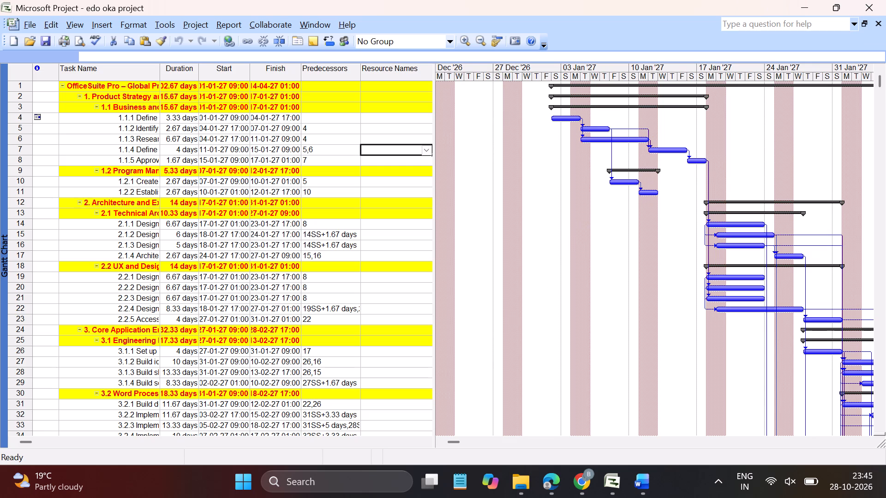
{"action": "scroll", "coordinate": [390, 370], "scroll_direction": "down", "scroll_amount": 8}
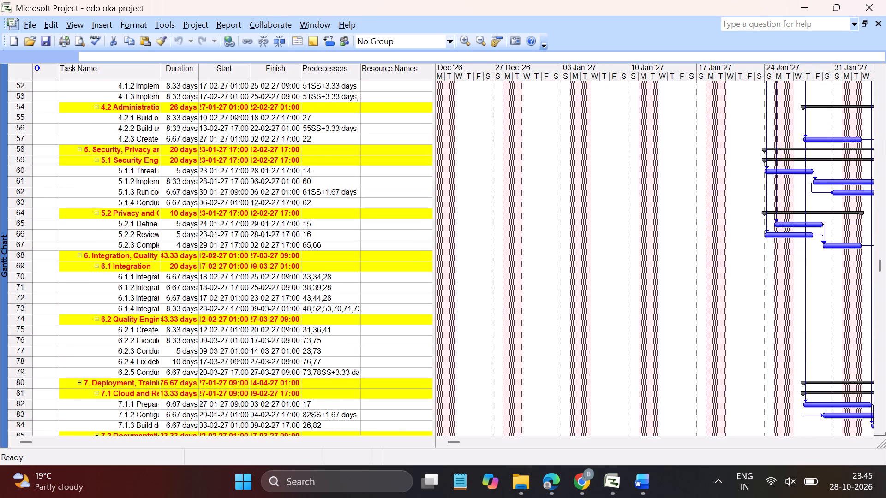
Examine the available date formats in the project's view options, keeping the existing format.
{"action": "left_click", "coordinate": [164, 21]}
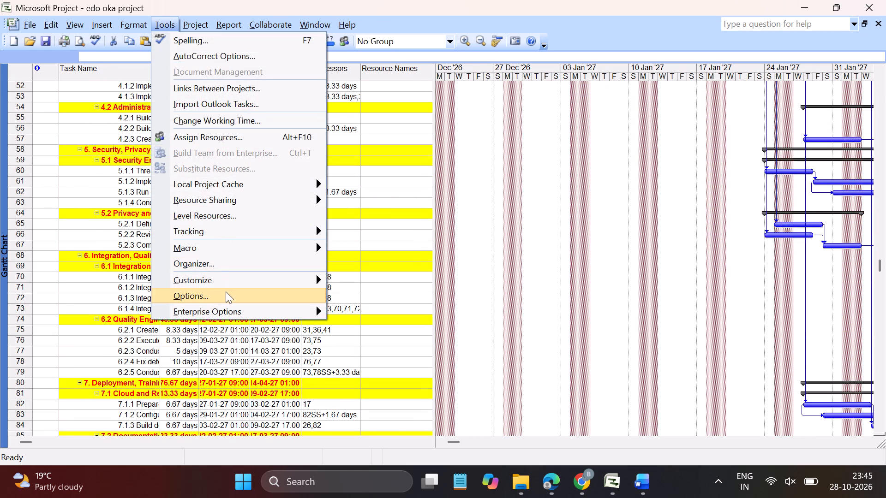
{"action": "left_click", "coordinate": [226, 295]}
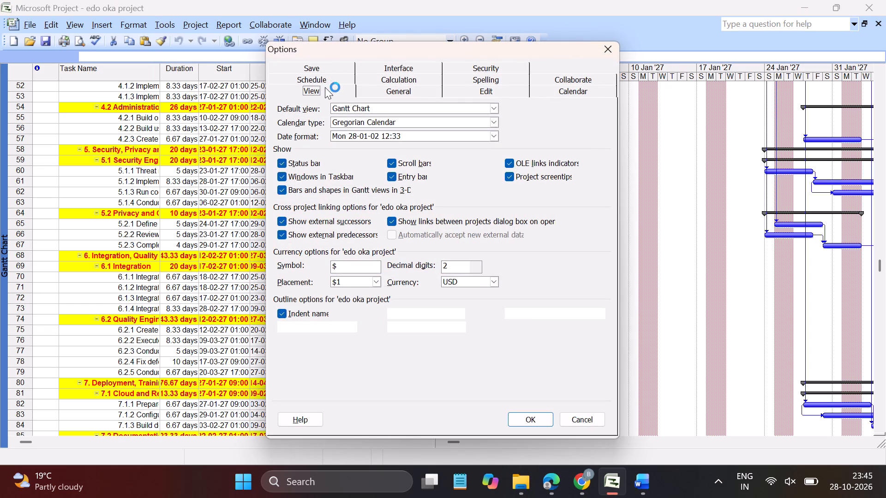
{"action": "left_click", "coordinate": [330, 89]}
{"action": "left_click", "coordinate": [493, 136]}
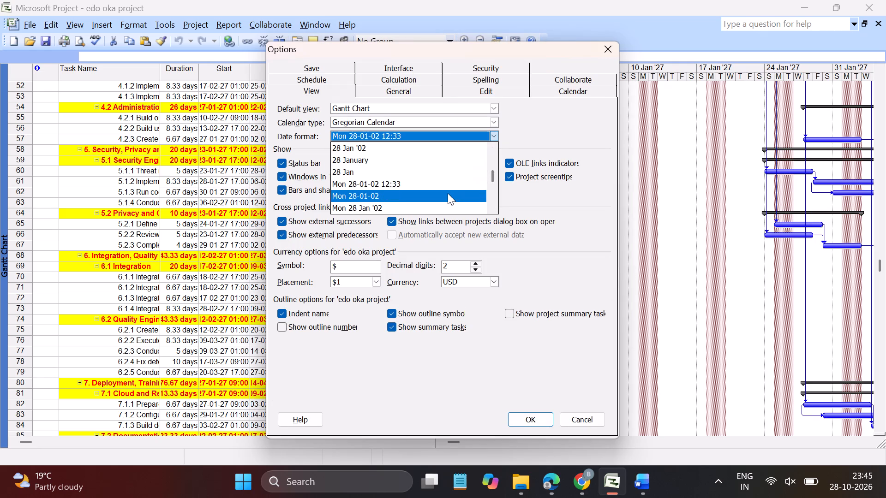
{"action": "scroll", "coordinate": [448, 193], "scroll_direction": "up", "scroll_amount": 1}
{"action": "scroll", "coordinate": [448, 193], "scroll_direction": "down", "scroll_amount": 3}
{"action": "left_click", "coordinate": [532, 219]}
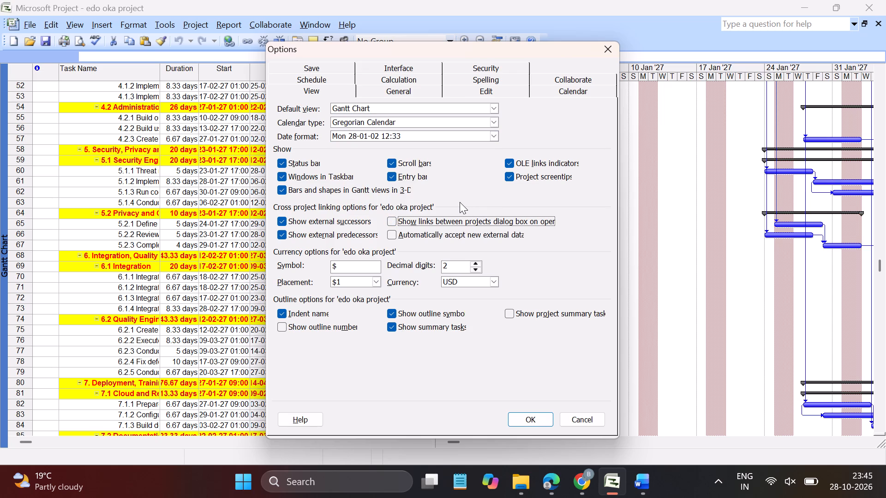
Examine the project's schedule, calculation, spelling, calendar, security and view options, and accept them as they are.
{"action": "left_click", "coordinate": [327, 81]}
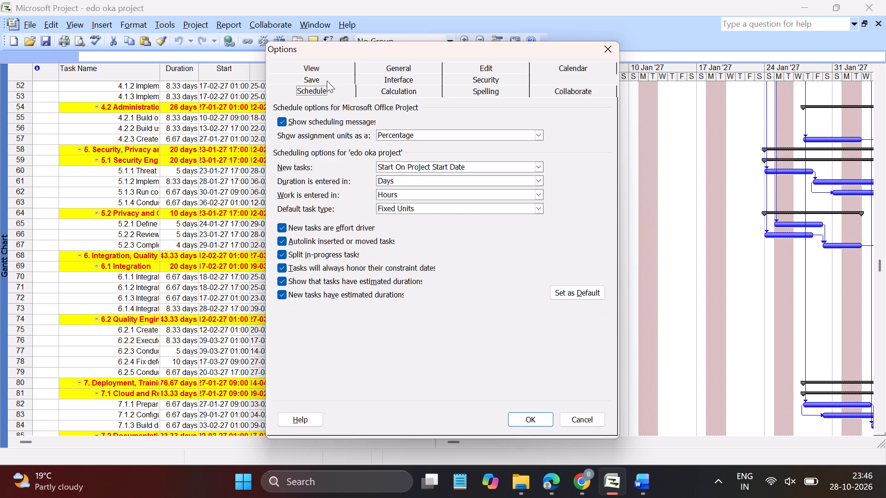
{"action": "left_click", "coordinate": [417, 91]}
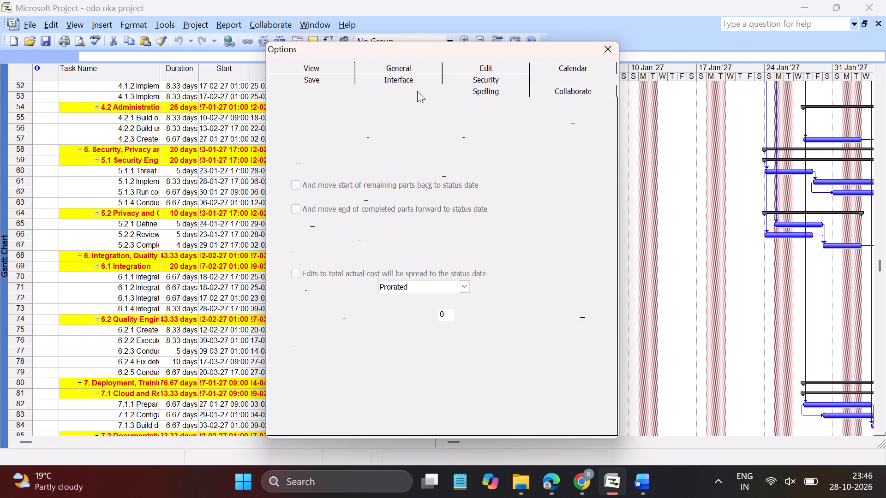
{"action": "left_click", "coordinate": [467, 91]}
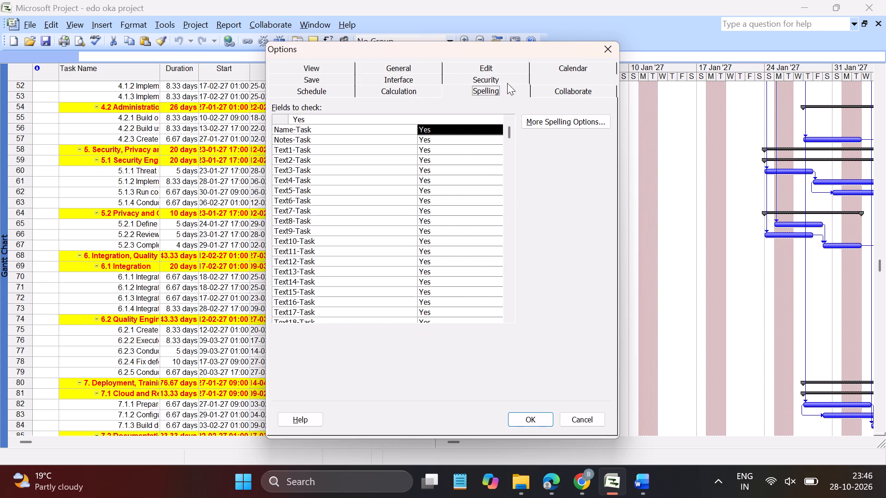
{"action": "left_click", "coordinate": [580, 65]}
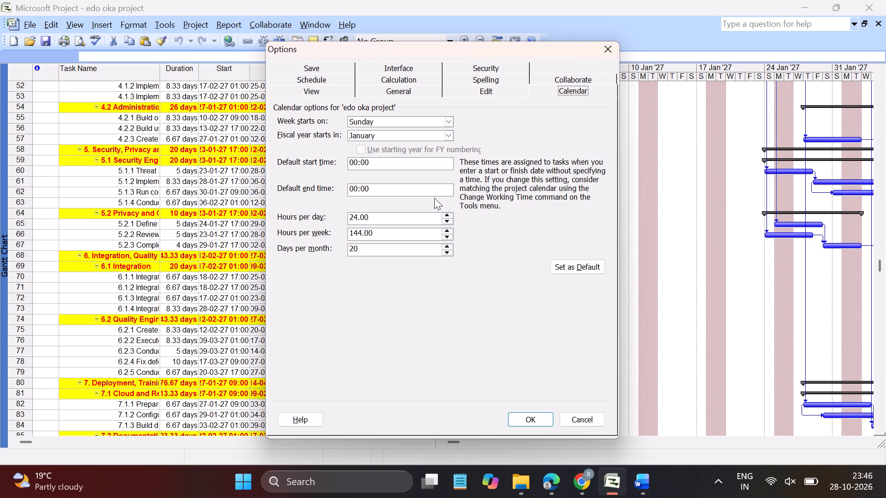
{"action": "left_click", "coordinate": [492, 66]}
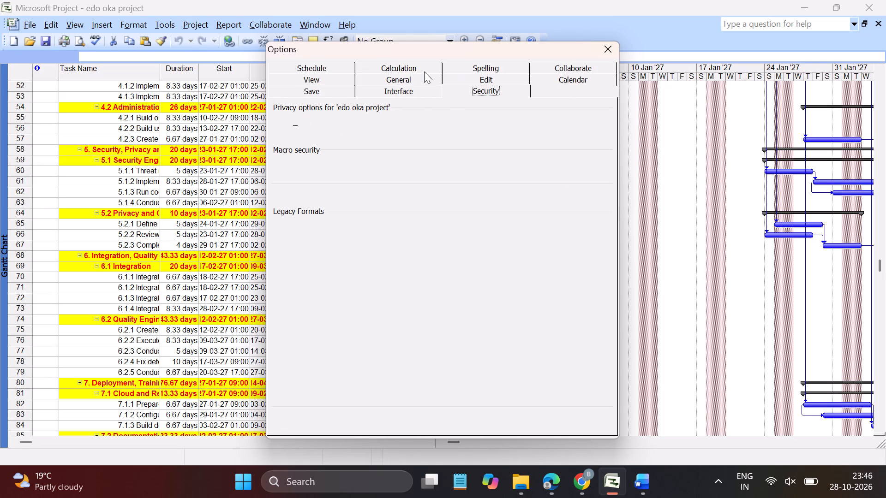
{"action": "left_click", "coordinate": [424, 71]}
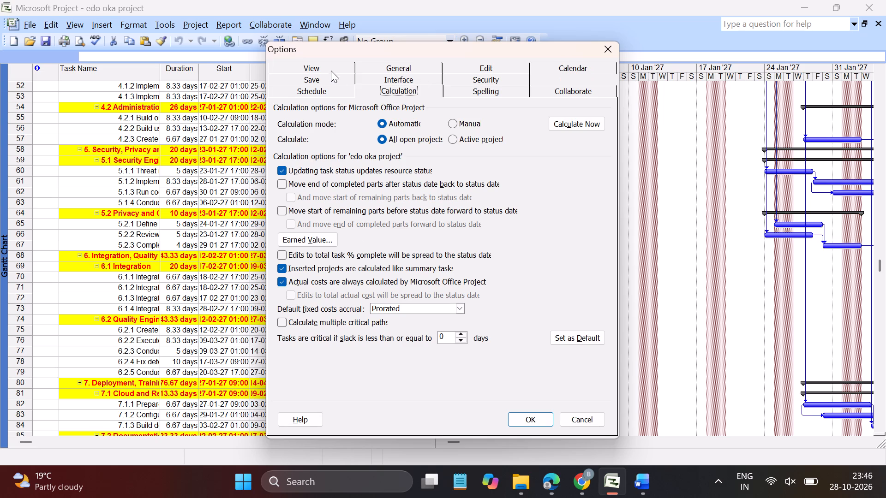
{"action": "left_click", "coordinate": [330, 67]}
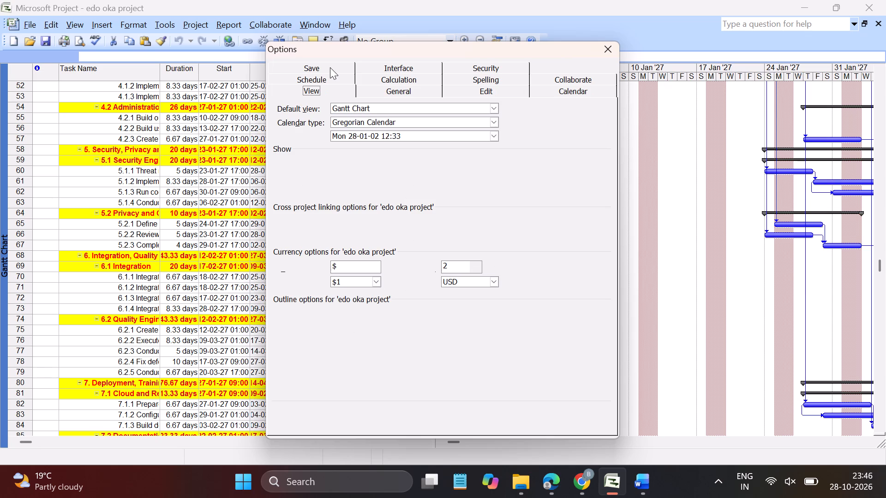
{"action": "left_click", "coordinate": [546, 421]}
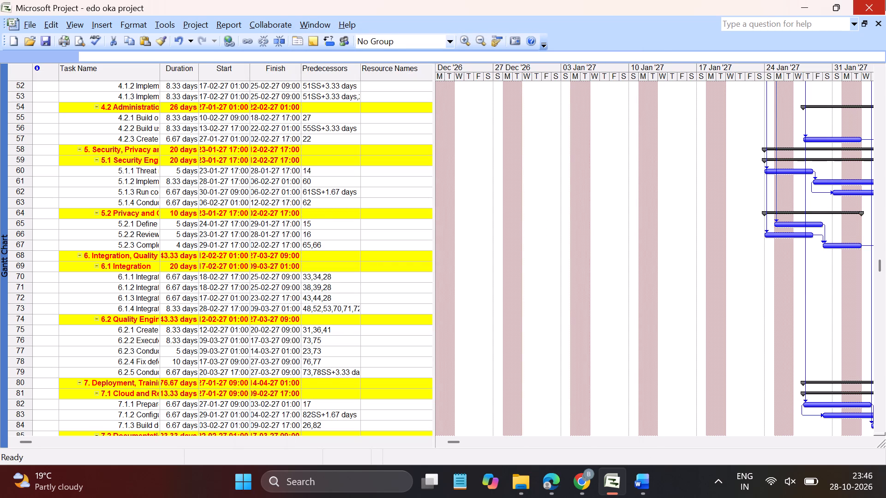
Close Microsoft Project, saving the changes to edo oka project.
{"action": "left_click", "coordinate": [884, 3]}
{"action": "left_click", "coordinate": [407, 275]}
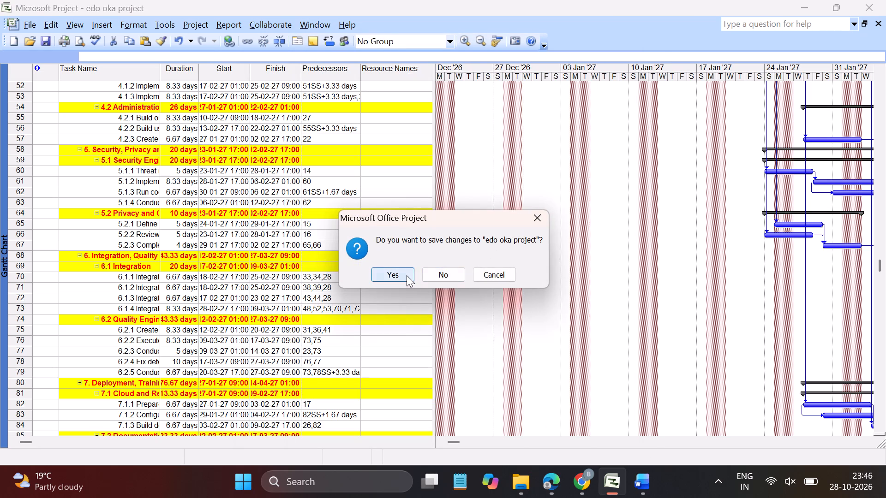
Close the remaining Chrome, Word, Edge and File Explorer windows.
{"action": "left_click", "coordinate": [885, 0]}
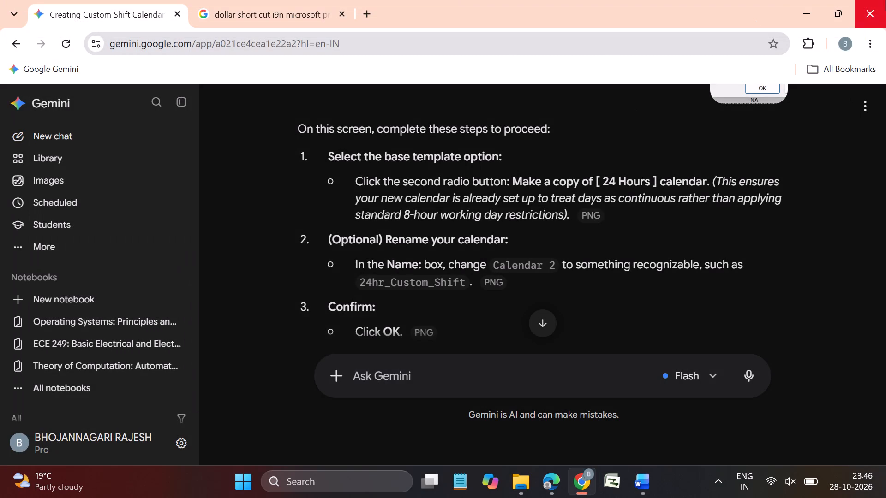
{"action": "left_click", "coordinate": [885, 0]}
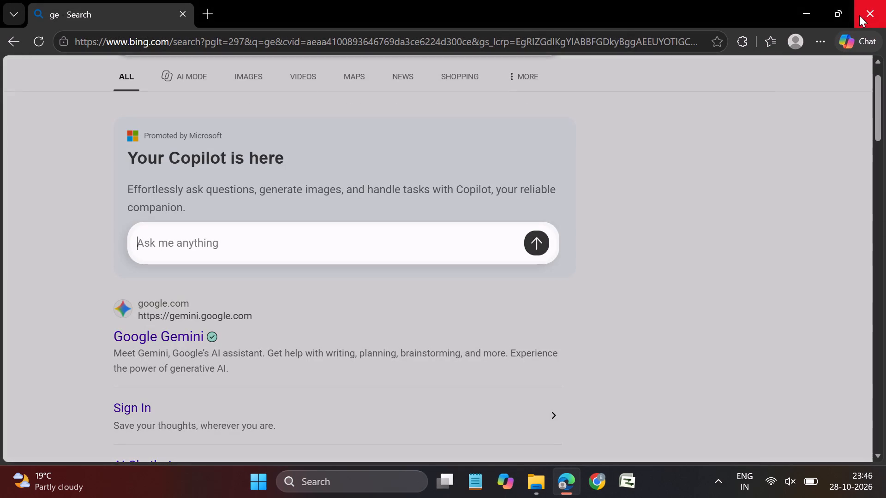
{"action": "left_click", "coordinate": [868, 13]}
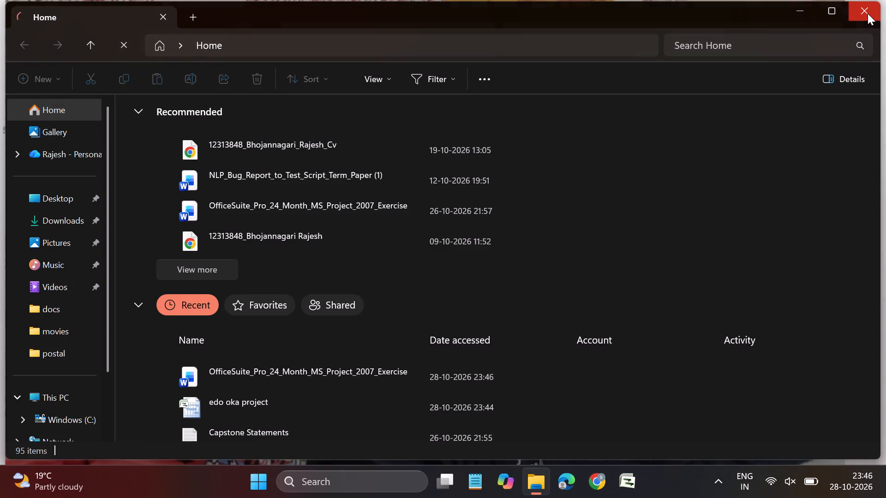
{"action": "left_click", "coordinate": [868, 13]}
Shut down the computer.
{"action": "key", "text": "super+x"}
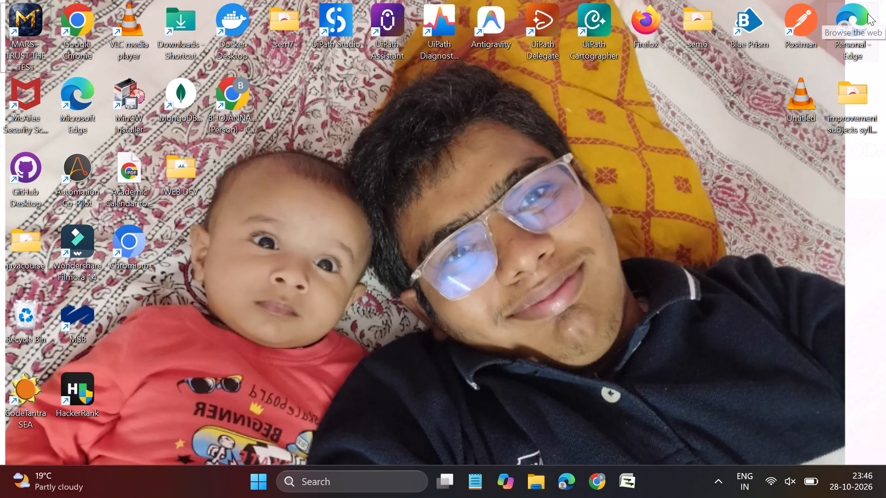
{"action": "type", "text": "uu"}
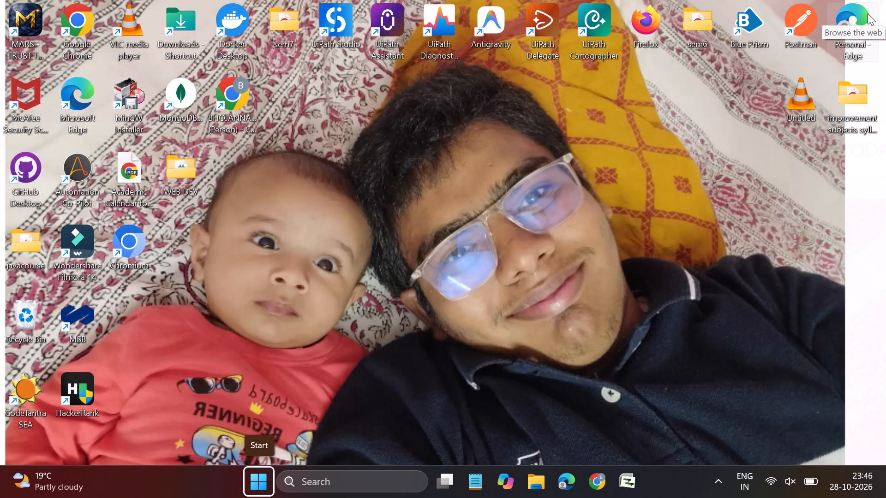